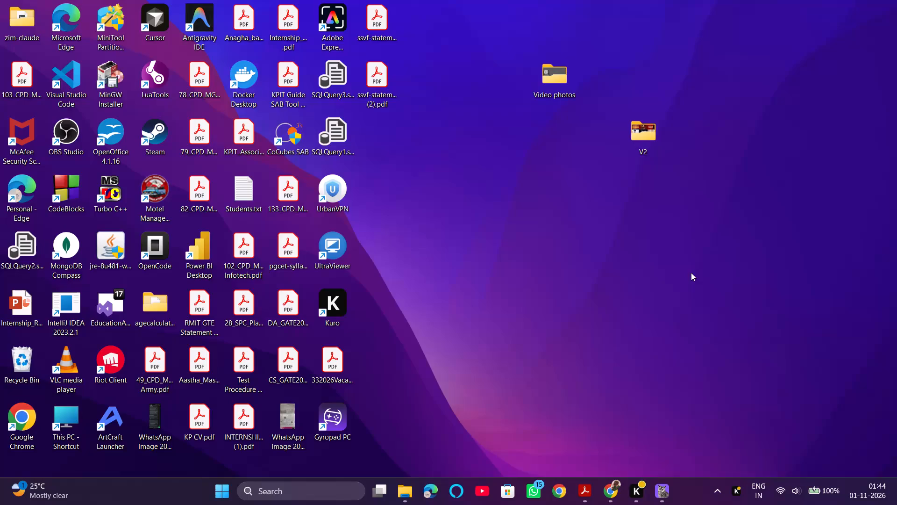
Switch to FilmCraft and sample the song playlist clip at several points from its start to about the 8-minute mark.
{"action": "left_click", "coordinate": [691, 274]}
{"action": "left_click", "coordinate": [662, 495]}
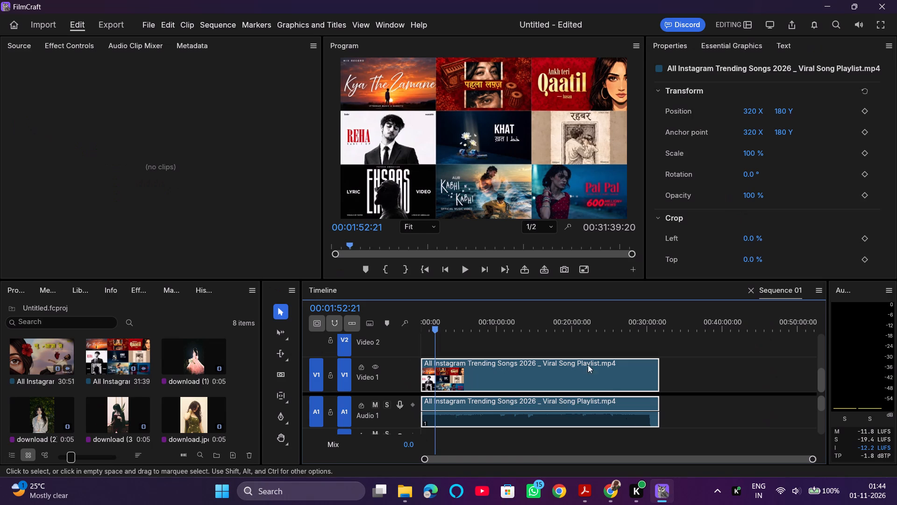
{"action": "left_click", "coordinate": [432, 326]}
{"action": "left_click", "coordinate": [422, 326]}
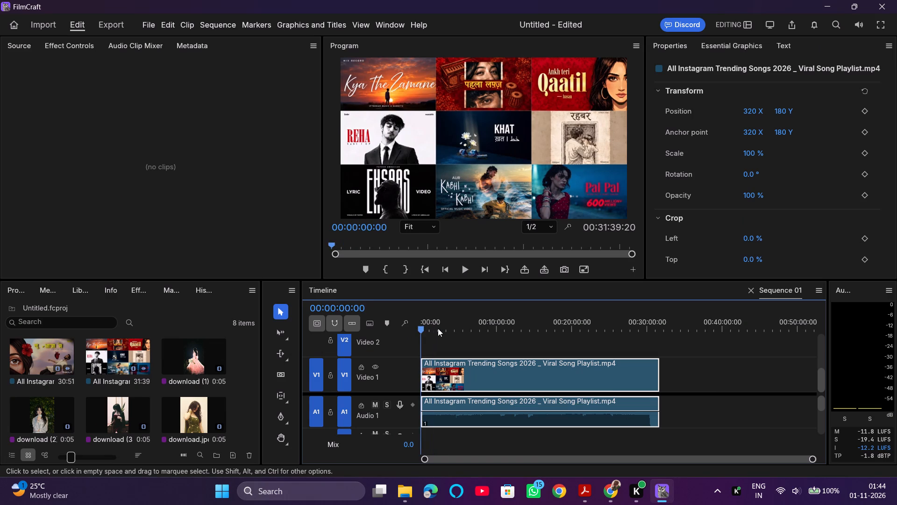
{"action": "left_click", "coordinate": [438, 329]}
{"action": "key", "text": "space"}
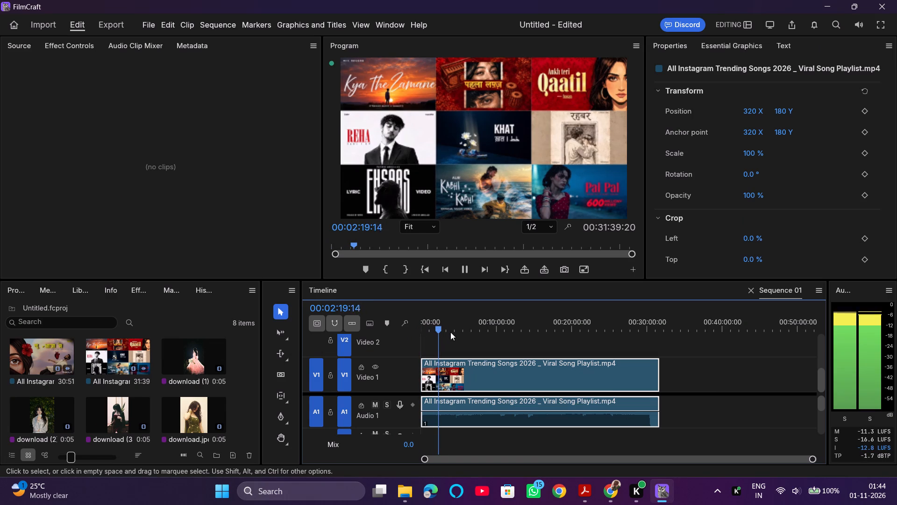
{"action": "left_click", "coordinate": [456, 327]}
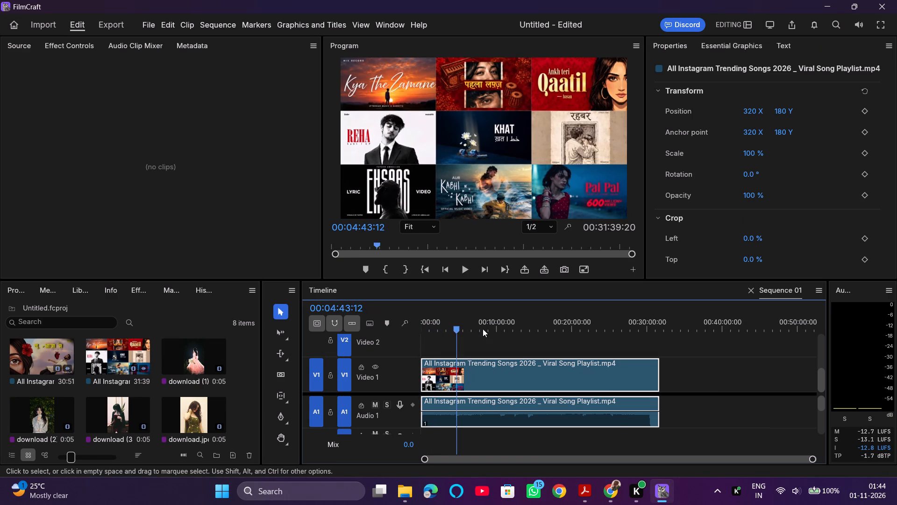
{"action": "left_click", "coordinate": [483, 329]}
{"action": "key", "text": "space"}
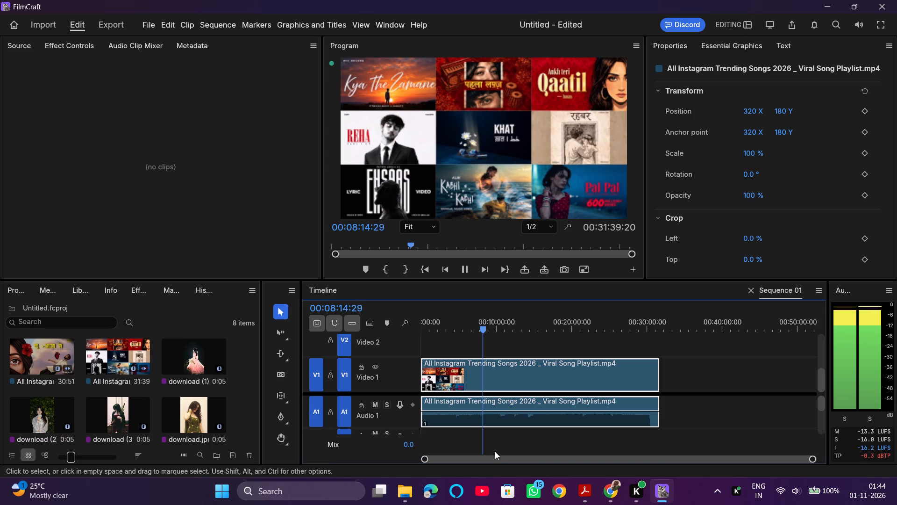
Play the playlist clip briefly from about 3:34 on an enlarged timeline, then pause it.
{"action": "left_click_drag", "start_coordinate": [813, 459], "coordinate": [785, 459]}
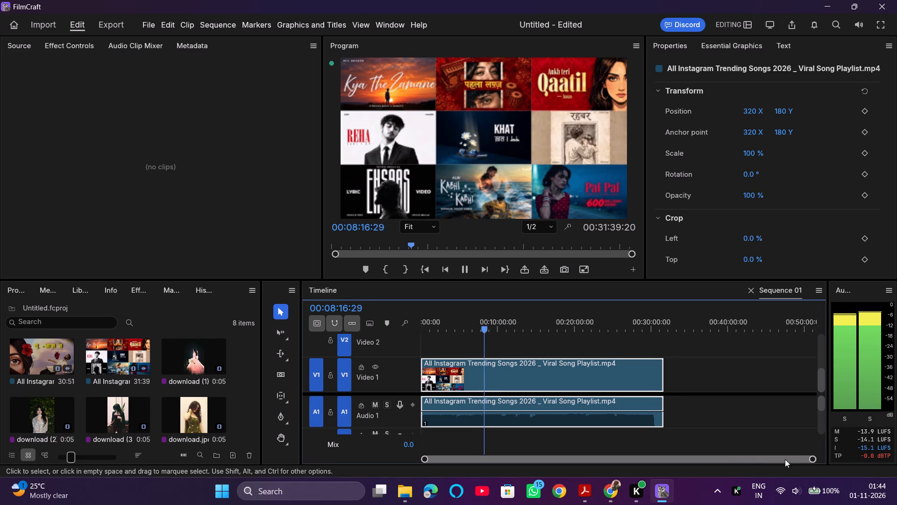
{"action": "left_click_drag", "start_coordinate": [785, 459], "coordinate": [561, 462]}
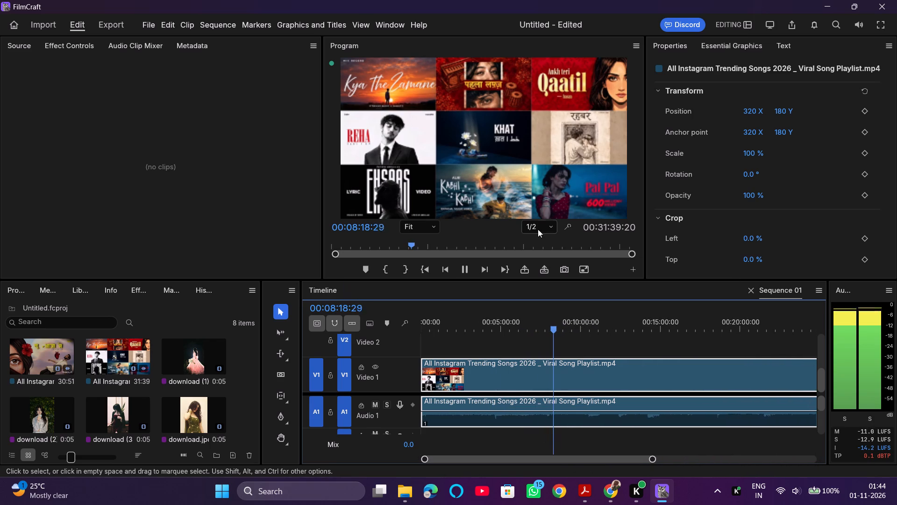
{"action": "left_click", "coordinate": [511, 328]}
{"action": "left_click", "coordinate": [478, 330]}
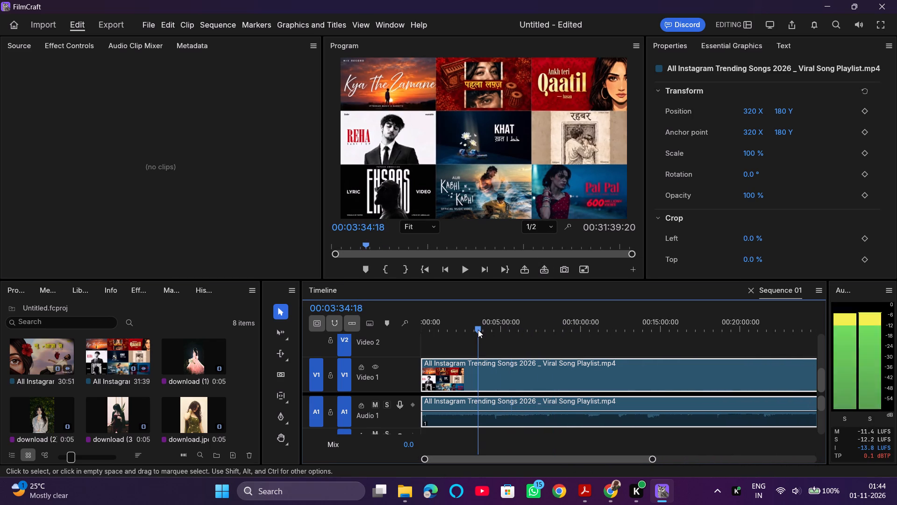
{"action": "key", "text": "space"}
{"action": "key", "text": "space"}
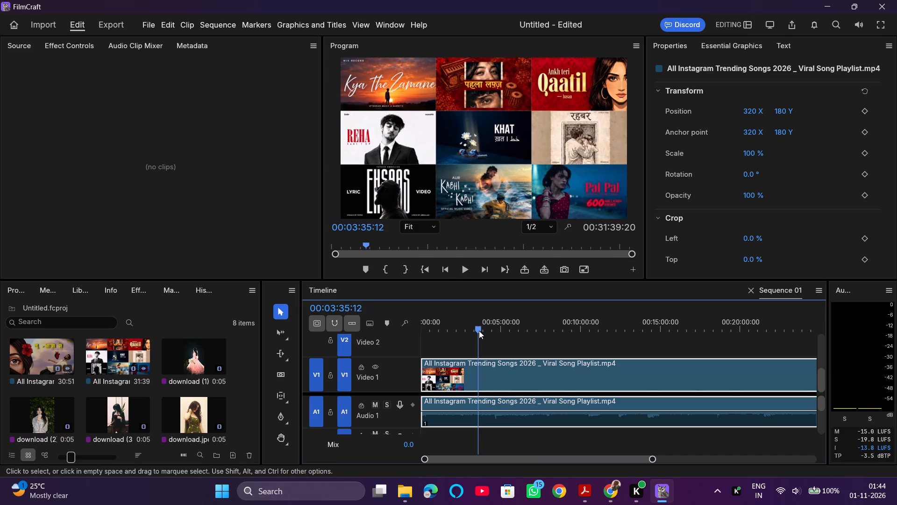
Switch to the YouTube playlist video in Chrome, jump to the Pehla lafz chapter at 4:42, and check its start with the chapters shown.
{"action": "key", "text": "alt+Tab"}
{"action": "key", "text": "alt+Tab"}
{"action": "scroll", "coordinate": [216, 275], "scroll_direction": "down", "scroll_amount": 4}
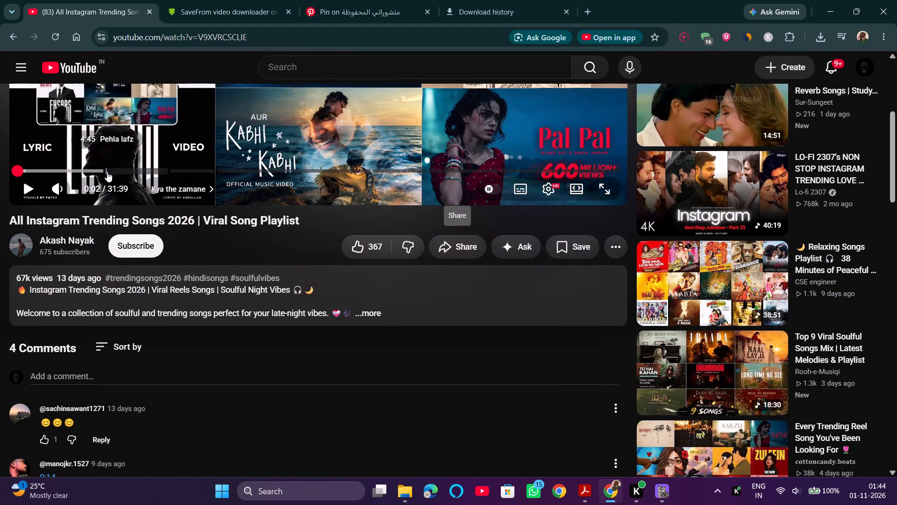
{"action": "left_click", "coordinate": [107, 172]}
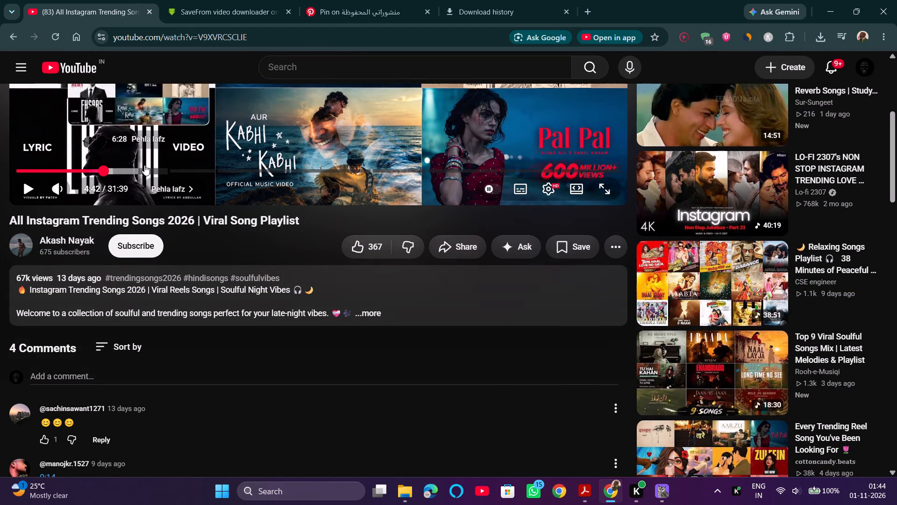
{"action": "scroll", "coordinate": [142, 165], "scroll_direction": "up", "scroll_amount": 2}
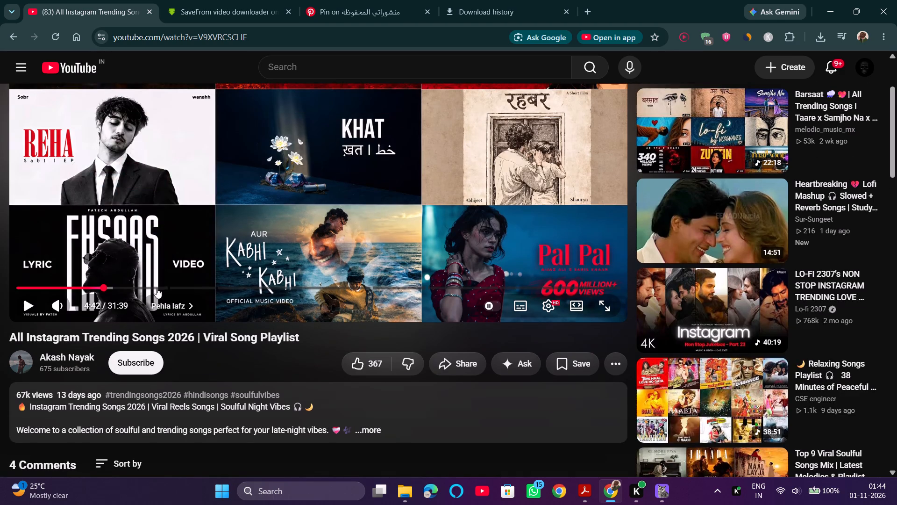
{"action": "left_click", "coordinate": [157, 291]}
{"action": "left_click", "coordinate": [207, 213]}
{"action": "key", "text": "alt+Tab"}
{"action": "key", "text": "alt+Tab"}
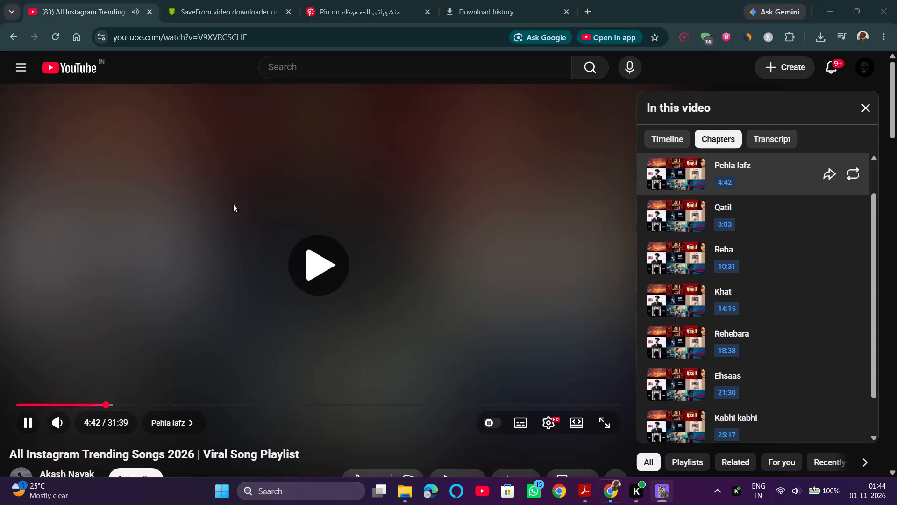
{"action": "left_click", "coordinate": [223, 196]}
Return to FilmCraft and play the playlist clip from just before the 5-minute mark to check the song there.
{"action": "key", "text": "alt+Tab"}
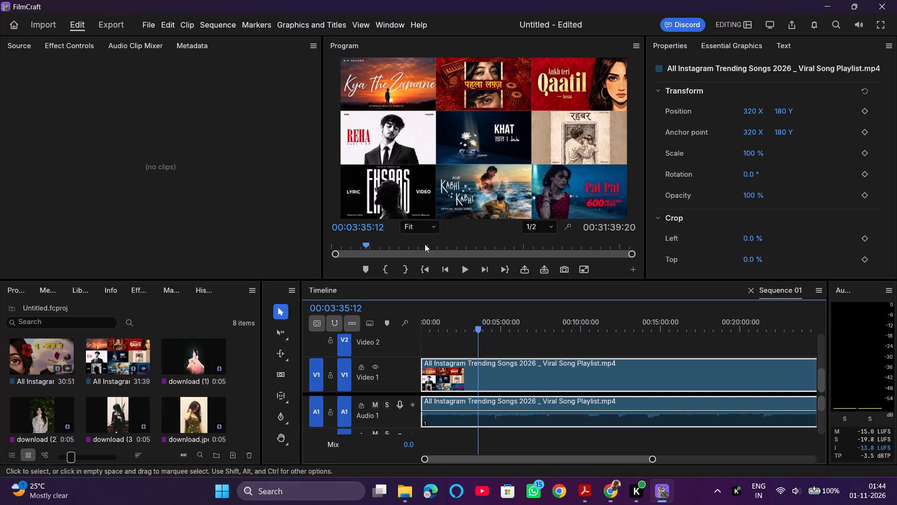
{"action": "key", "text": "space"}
{"action": "left_click", "coordinate": [485, 326]}
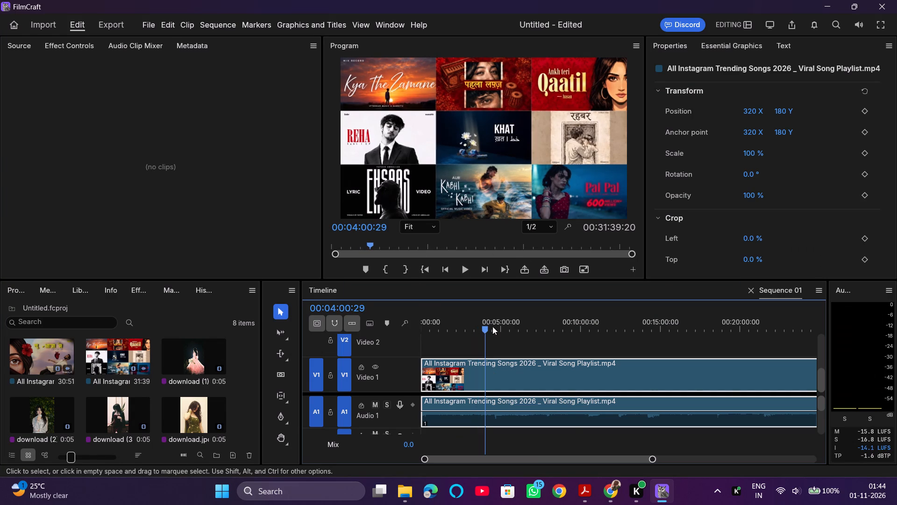
{"action": "left_click", "coordinate": [499, 327]}
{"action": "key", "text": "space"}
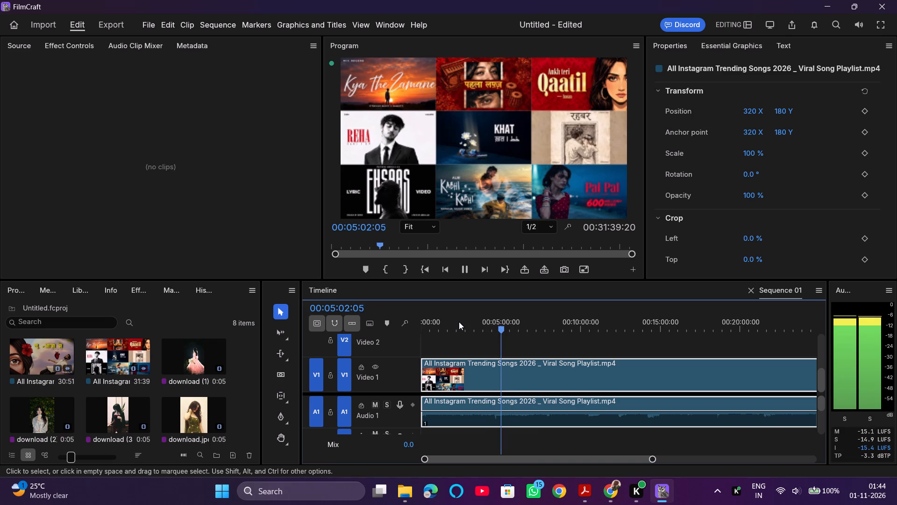
Listen to the playlist clip between about 5 and 8 minutes and check the song chapter times on the YouTube page.
{"action": "left_click", "coordinate": [510, 329]}
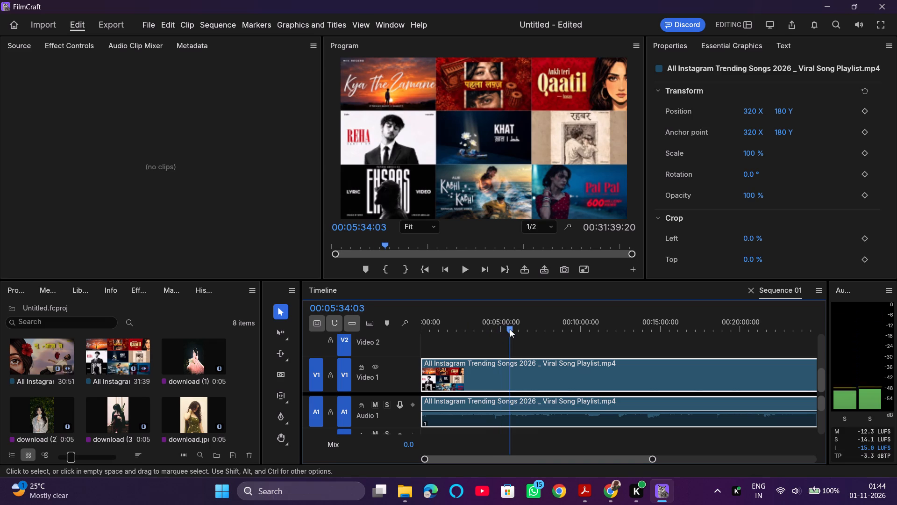
{"action": "key", "text": "space"}
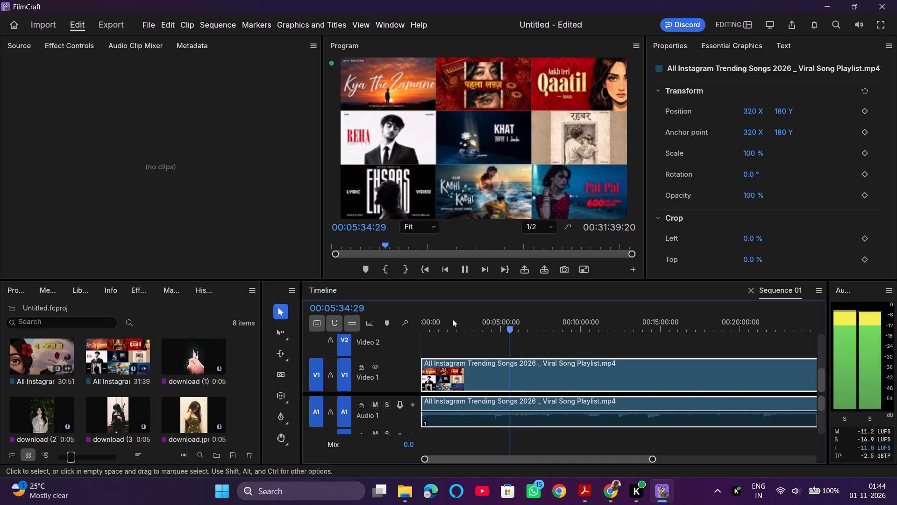
{"action": "left_click", "coordinate": [551, 327]}
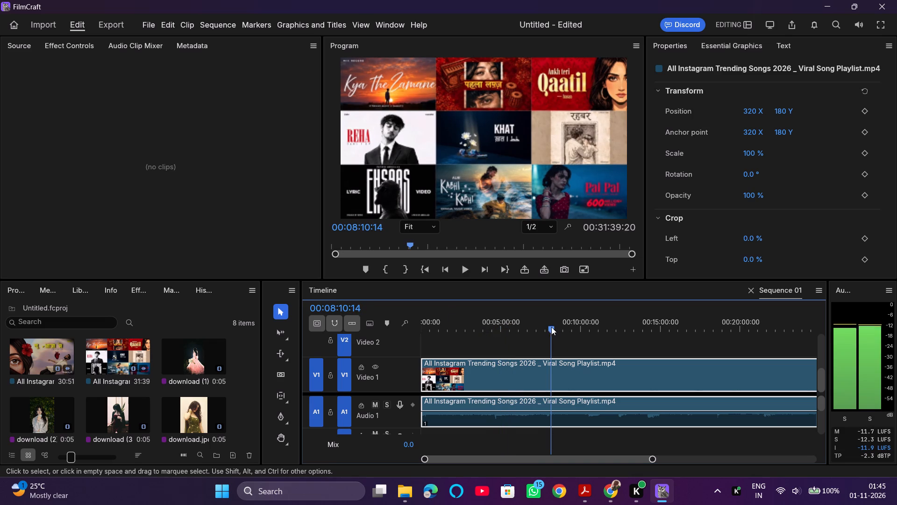
{"action": "key", "text": "space"}
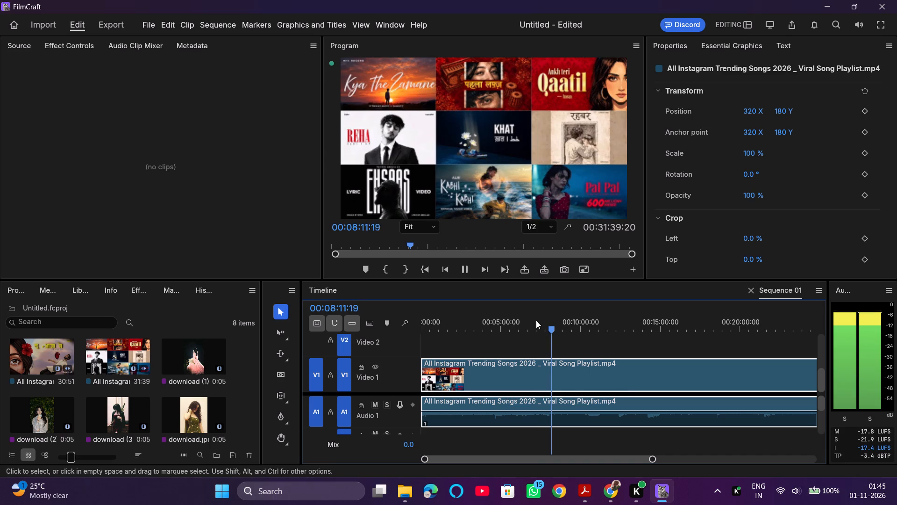
{"action": "left_click", "coordinate": [538, 327]}
{"action": "key", "text": "alt+Tab"}
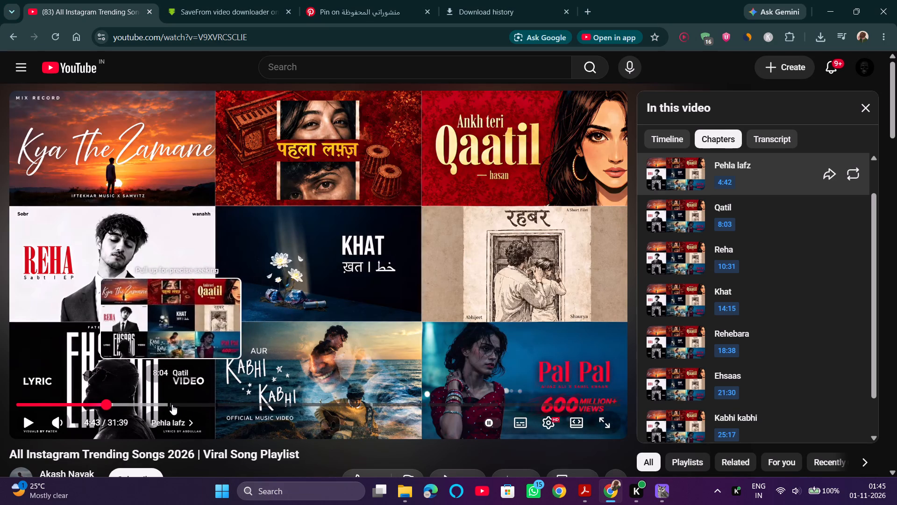
{"action": "key", "text": "alt+Tab"}
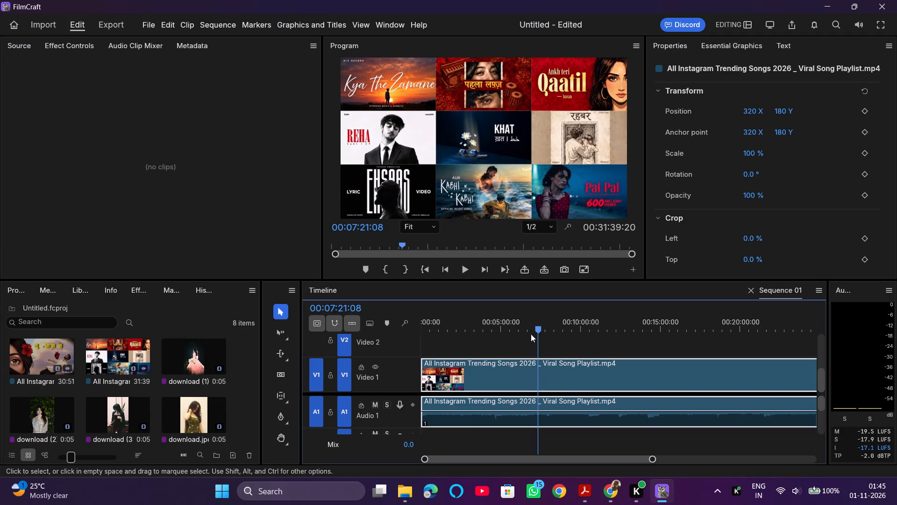
Locate the start of the Qatil song by ear and razor-split the playlist clip there, at 00:08:04:27.
{"action": "left_click", "coordinate": [543, 326]}
{"action": "key", "text": "space"}
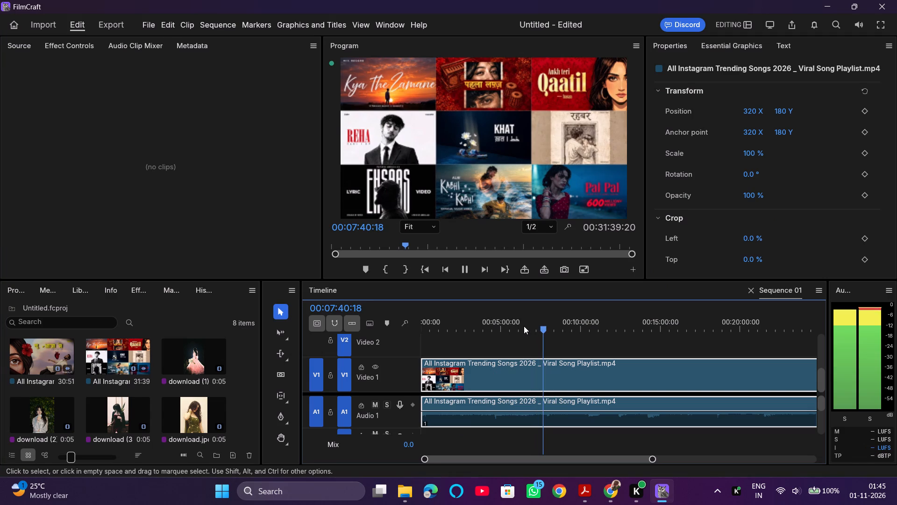
{"action": "left_click", "coordinate": [550, 326]}
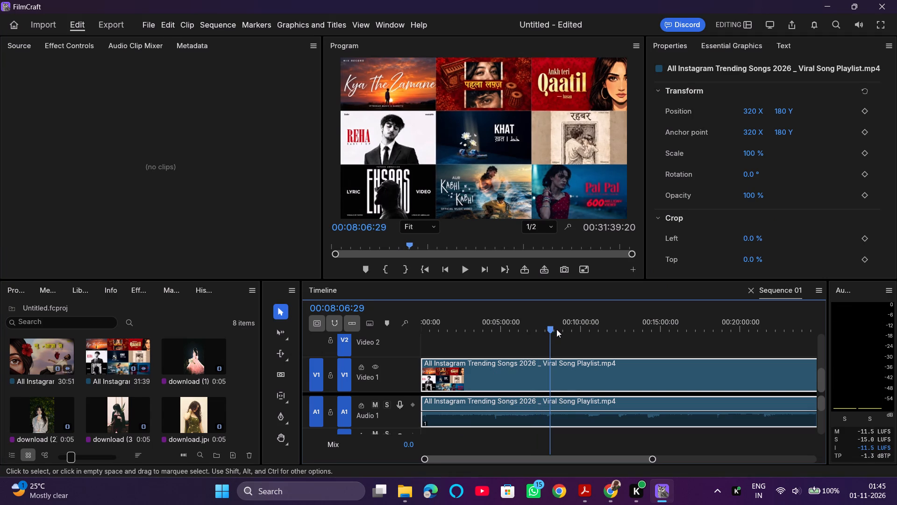
{"action": "key", "text": "space"}
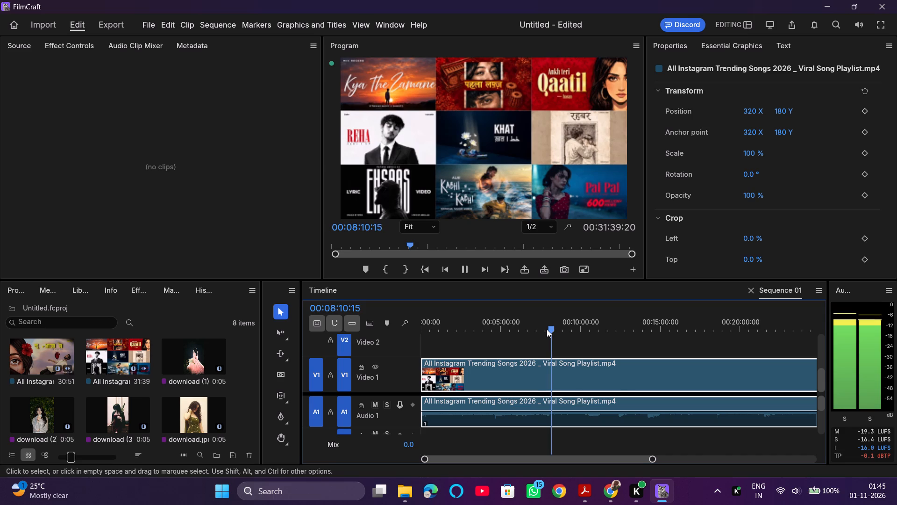
{"action": "left_click", "coordinate": [547, 329]}
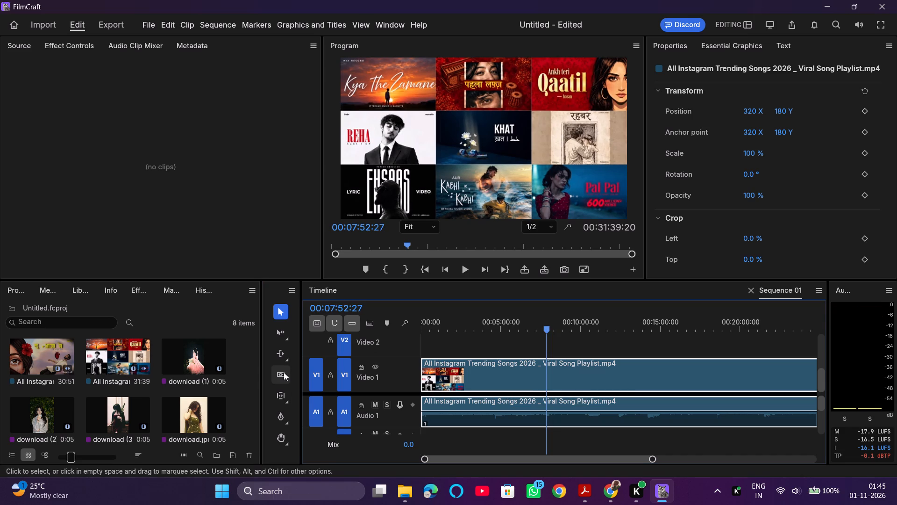
{"action": "key", "text": "space"}
{"action": "left_click", "coordinate": [280, 377]}
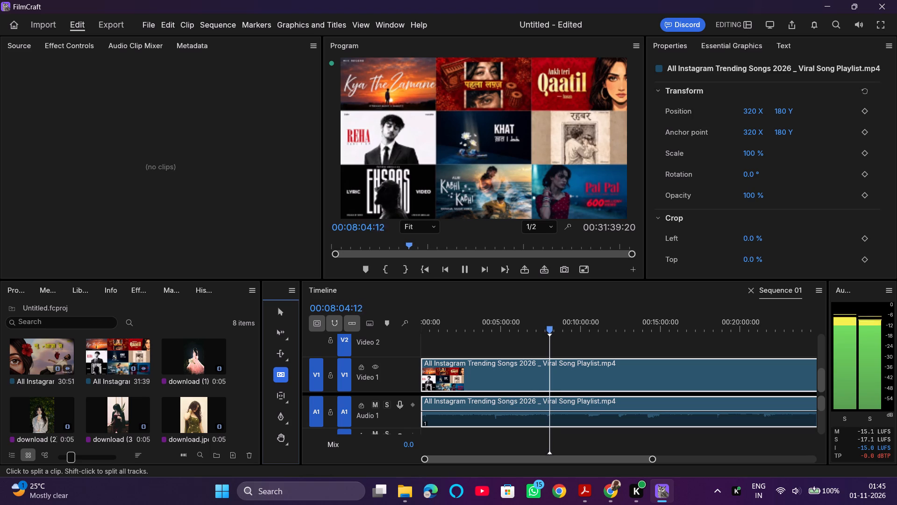
{"action": "key", "text": "space"}
{"action": "left_click", "coordinate": [549, 374]}
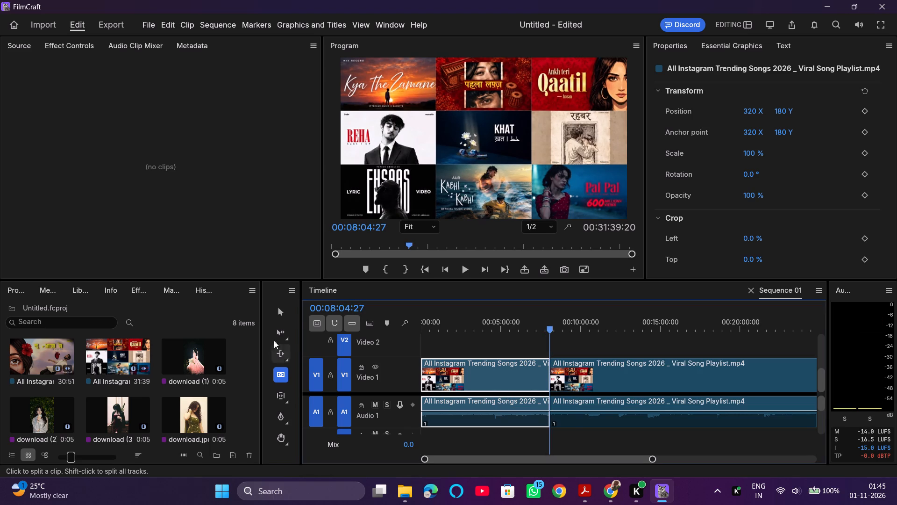
Delete the video and audio portion of the playlist clip before the cut at 00:08:04:27.
{"action": "left_click", "coordinate": [284, 309]}
{"action": "key", "text": "space"}
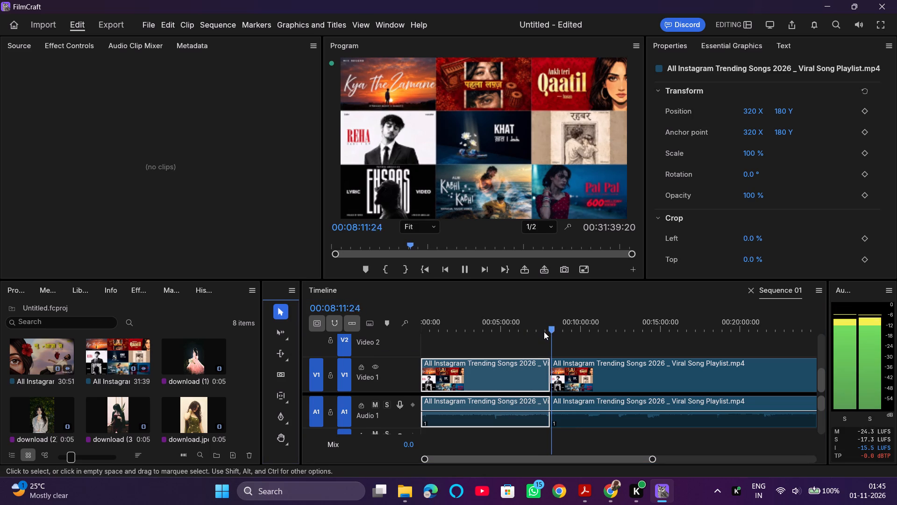
{"action": "left_click_drag", "start_coordinate": [505, 342], "coordinate": [470, 398]}
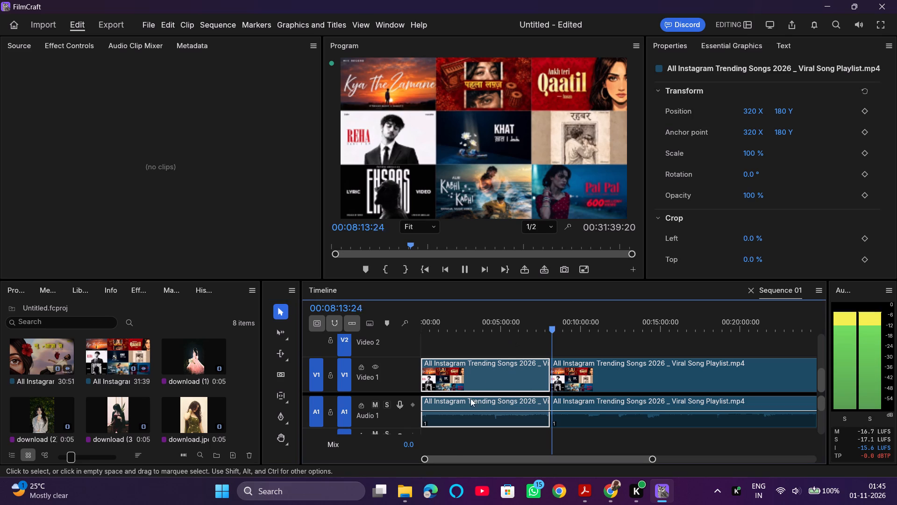
{"action": "left_click_drag", "start_coordinate": [470, 398], "coordinate": [452, 441]}
{"action": "key", "text": "Delete"}
Move the remaining playlist clip to the start of the sequence on Video 1 and Audio 1.
{"action": "left_click_drag", "start_coordinate": [579, 377], "coordinate": [573, 376]}
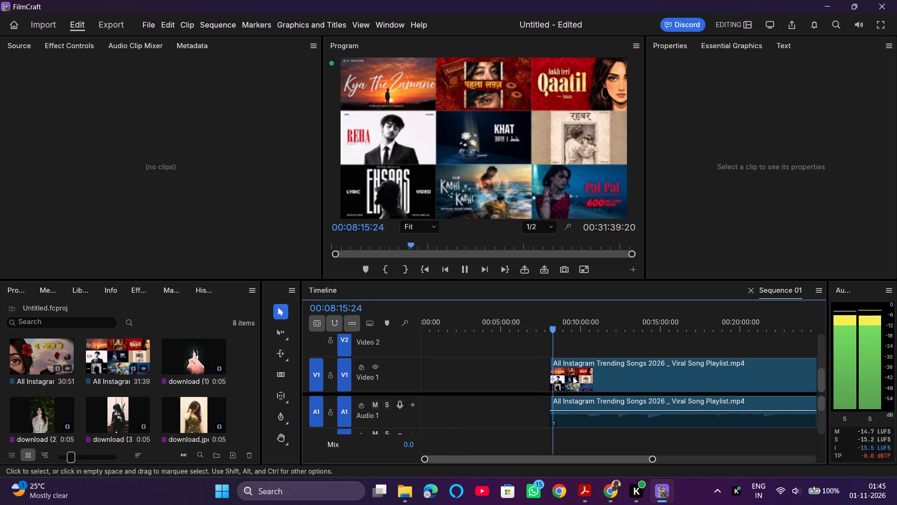
{"action": "left_click_drag", "start_coordinate": [573, 376], "coordinate": [430, 390]}
Listen to the moved clip between about 2 and 5 minutes and check the chapter times on the YouTube page again.
{"action": "left_click", "coordinate": [450, 317]}
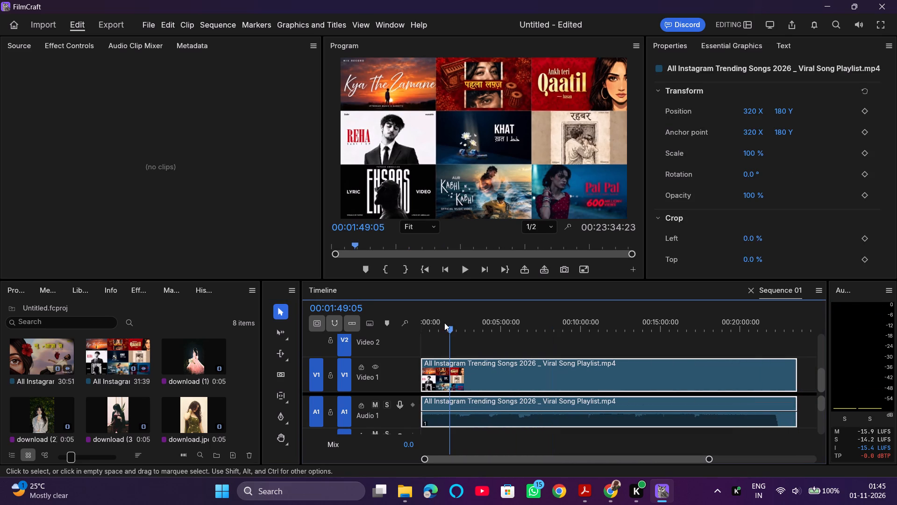
{"action": "key", "text": "space"}
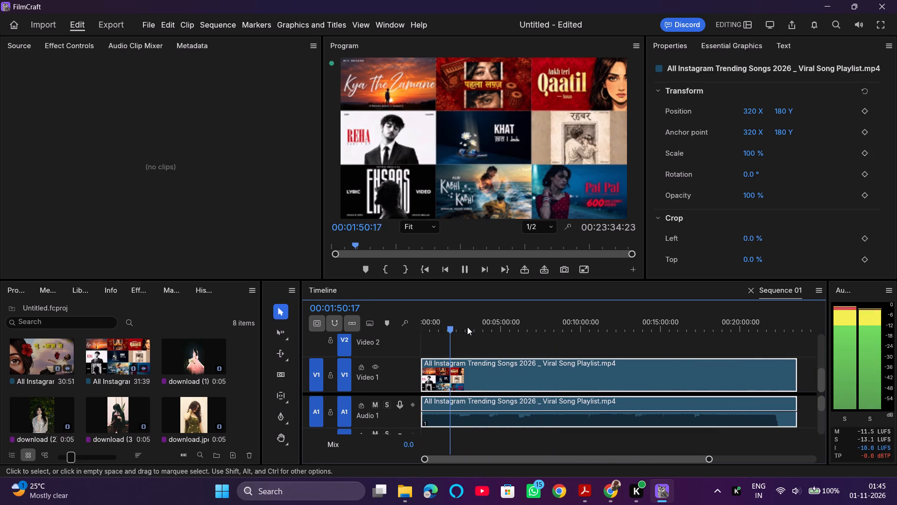
{"action": "left_click", "coordinate": [463, 326]}
{"action": "left_click", "coordinate": [472, 330]}
{"action": "key", "text": "space"}
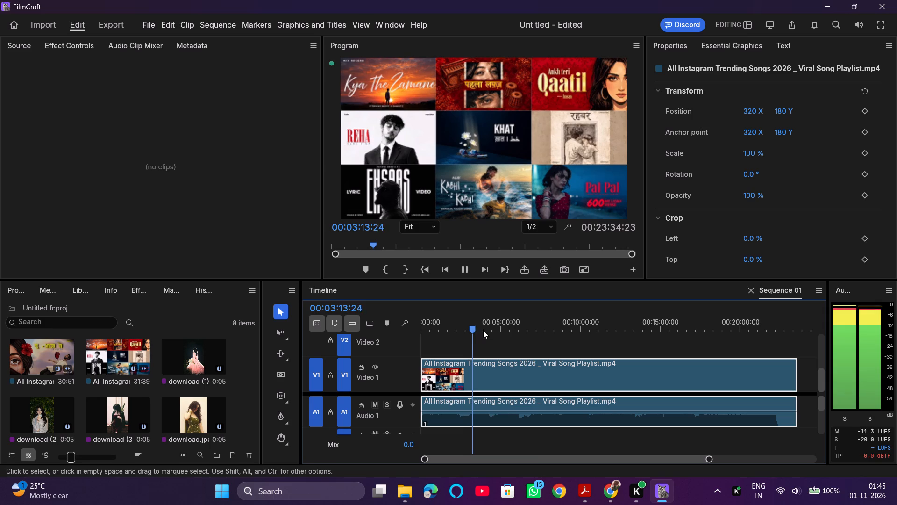
{"action": "left_click", "coordinate": [489, 326]}
{"action": "key", "text": "space"}
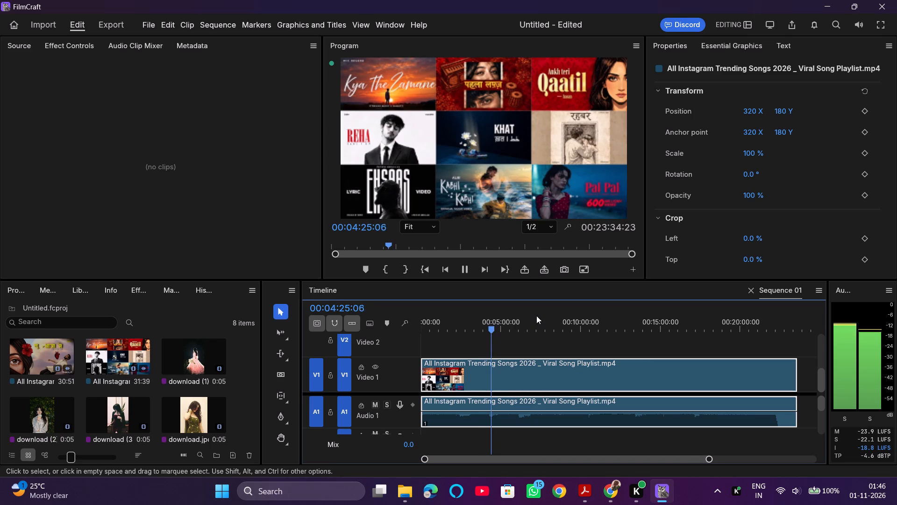
{"action": "left_click", "coordinate": [505, 329]}
{"action": "key", "text": "space"}
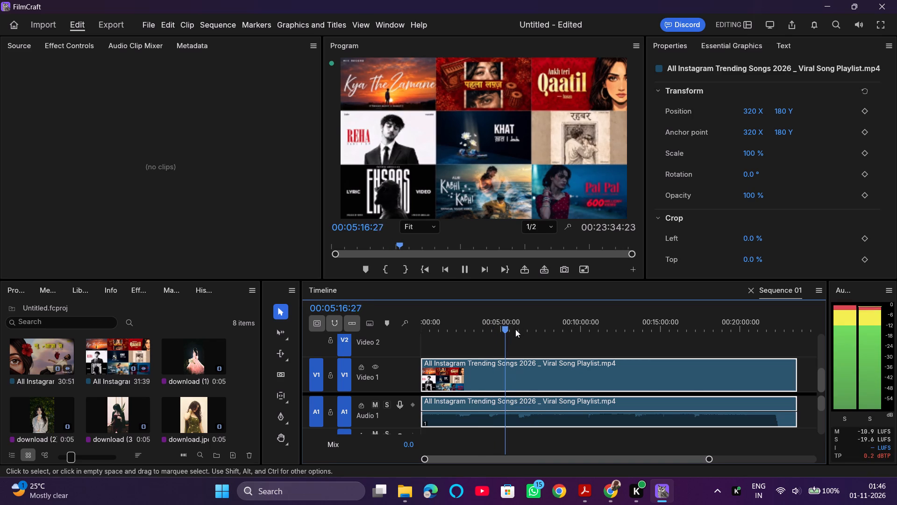
{"action": "left_click", "coordinate": [468, 327]}
{"action": "key", "text": "alt+Tab"}
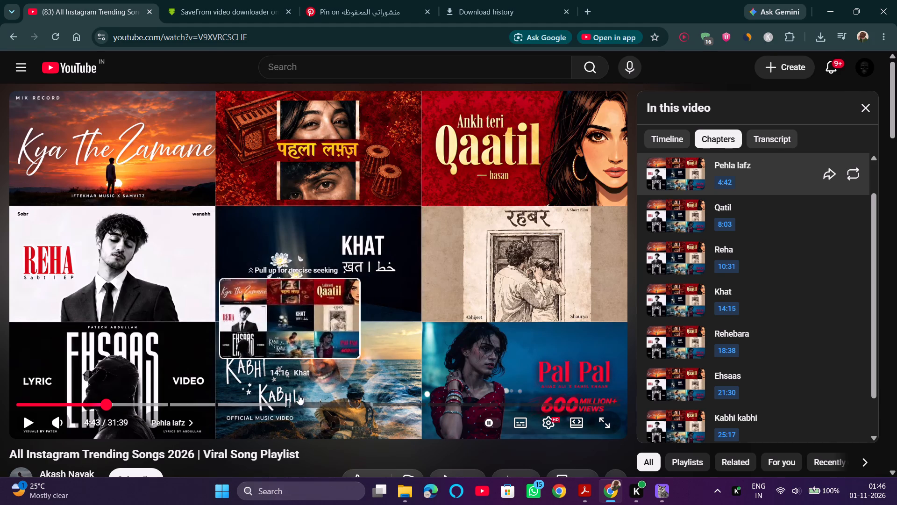
{"action": "key", "text": "alt+Tab"}
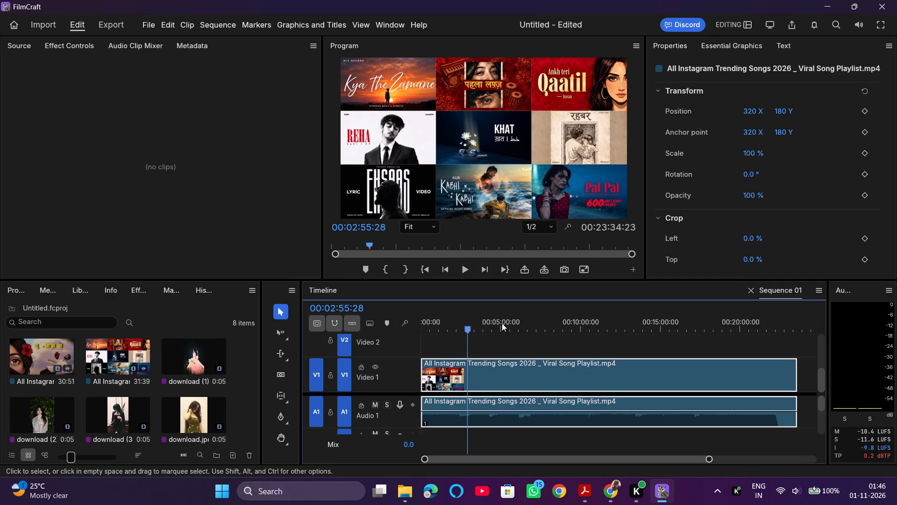
Locate the start of the Khat song by ear and razor-split the playlist clip there, at 00:06:09:28.
{"action": "left_click_drag", "start_coordinate": [466, 329], "coordinate": [504, 330]}
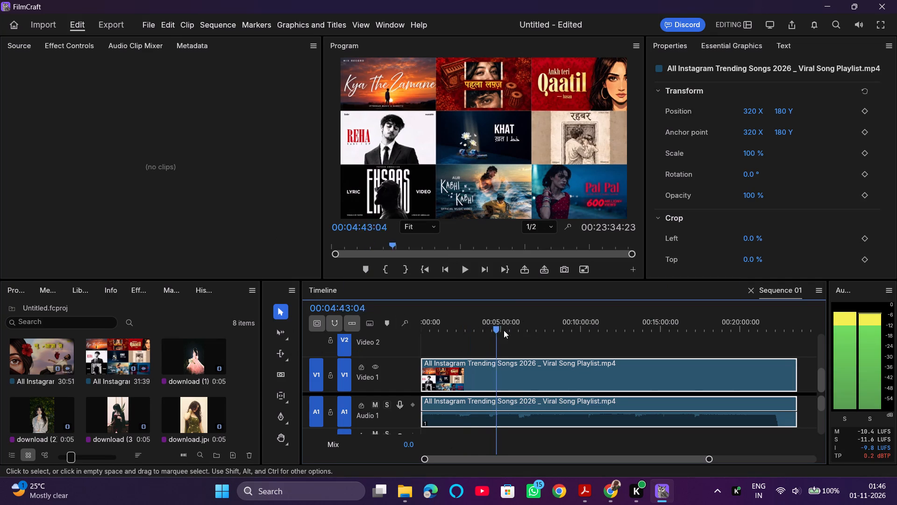
{"action": "left_click_drag", "start_coordinate": [504, 330], "coordinate": [462, 335]}
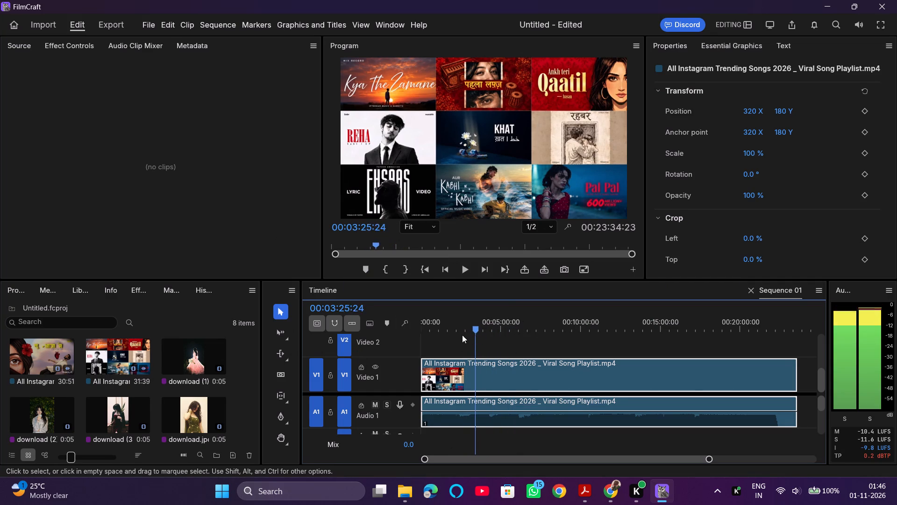
{"action": "left_click_drag", "start_coordinate": [462, 335], "coordinate": [524, 330]}
{"action": "key", "text": "space"}
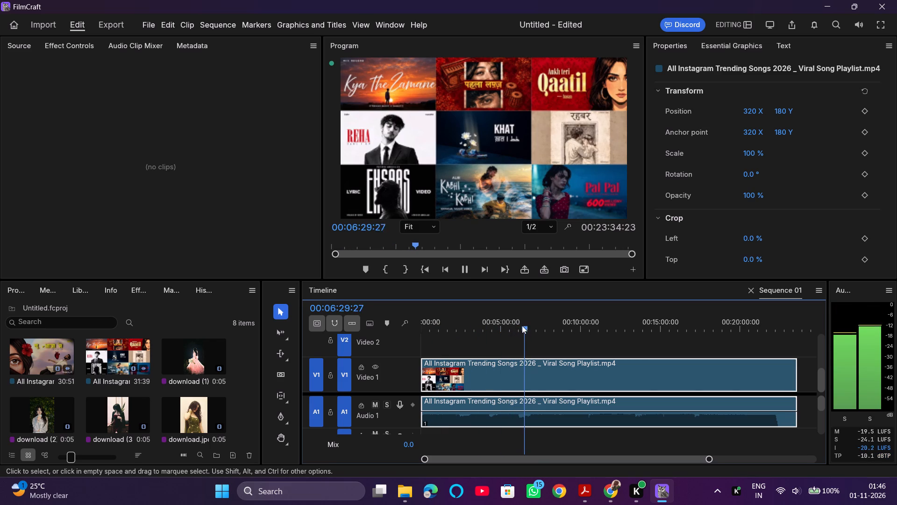
{"action": "left_click", "coordinate": [518, 327]}
{"action": "key", "text": "space"}
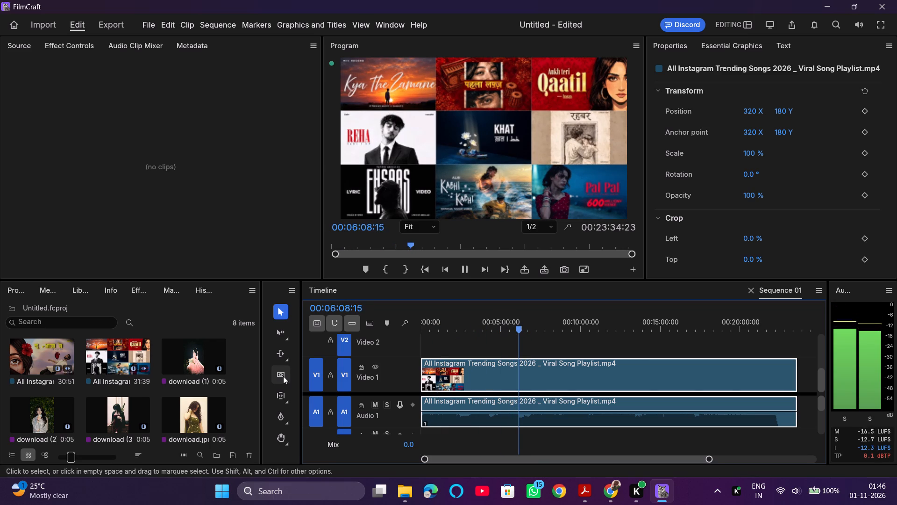
{"action": "key", "text": "space"}
{"action": "key", "text": "space"}
{"action": "key", "text": "space"}
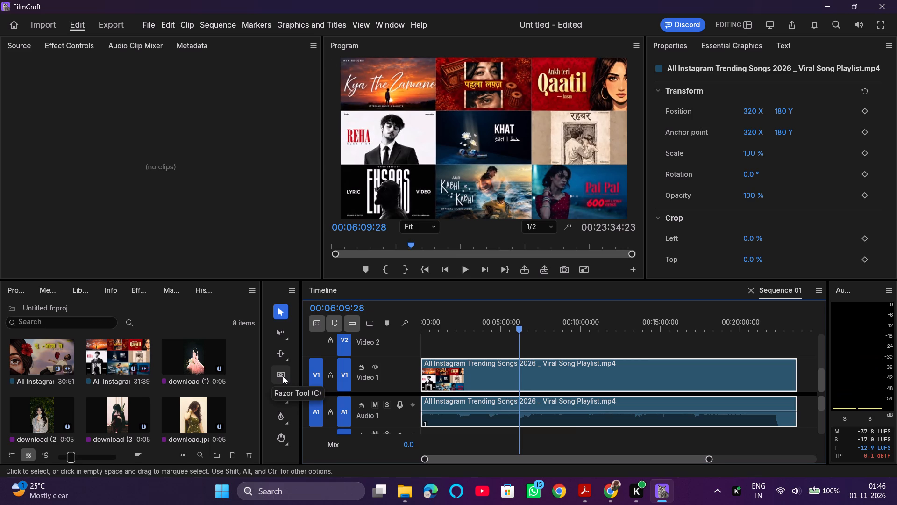
{"action": "left_click", "coordinate": [282, 376]}
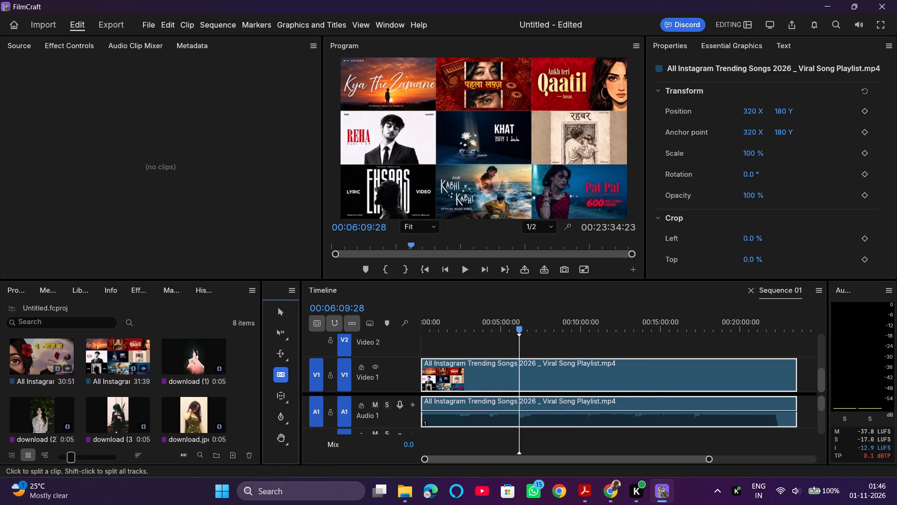
{"action": "left_click", "coordinate": [521, 373]}
Listen to the playlist clip after the 00:06:09:28 cut, sampling points from about 6 to 14 minutes to identify the songs.
{"action": "key", "text": "space"}
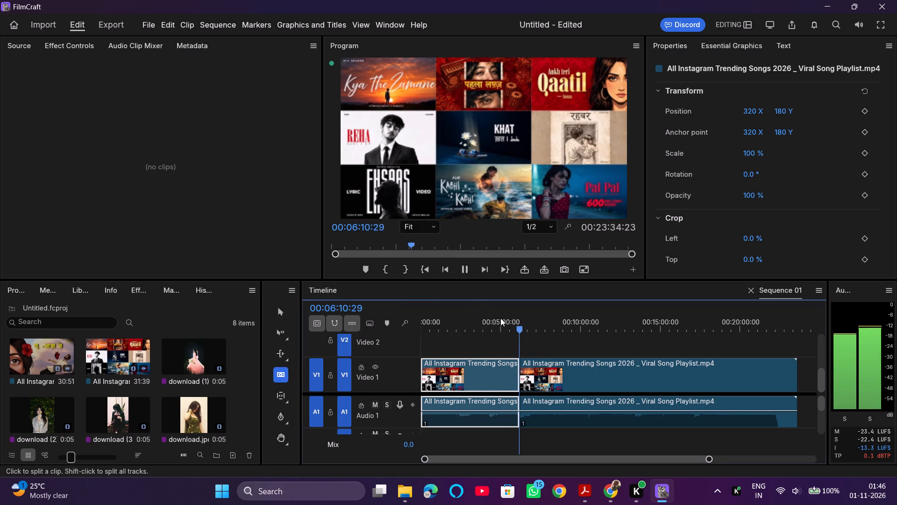
{"action": "left_click", "coordinate": [535, 332]}
{"action": "left_click", "coordinate": [549, 330]}
{"action": "key", "text": "space"}
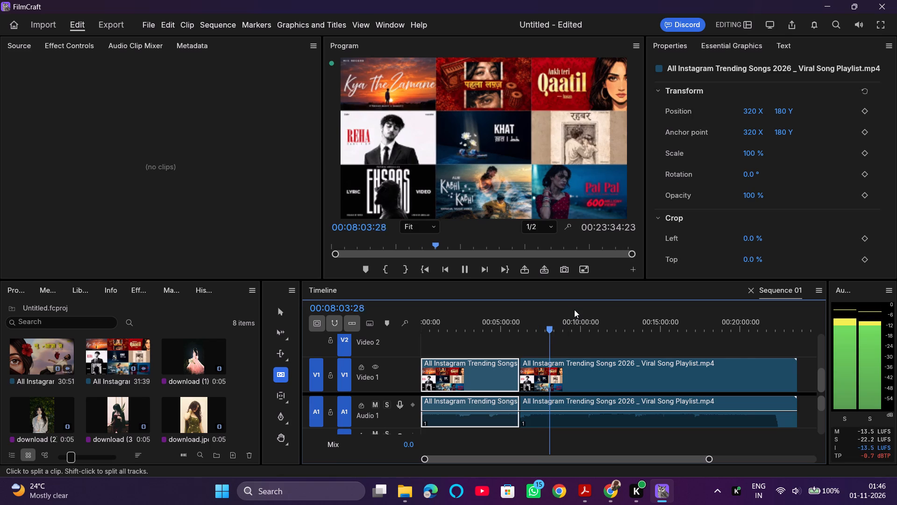
{"action": "left_click", "coordinate": [574, 324]}
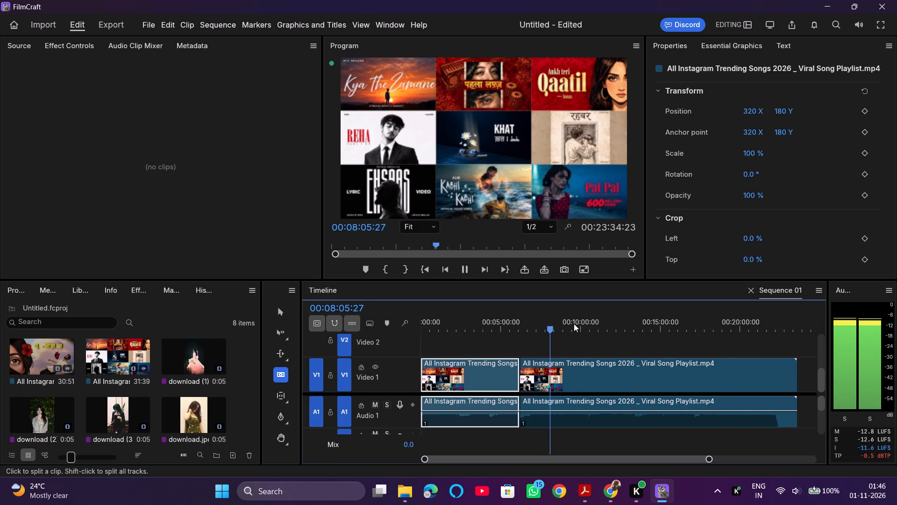
{"action": "key", "text": "space"}
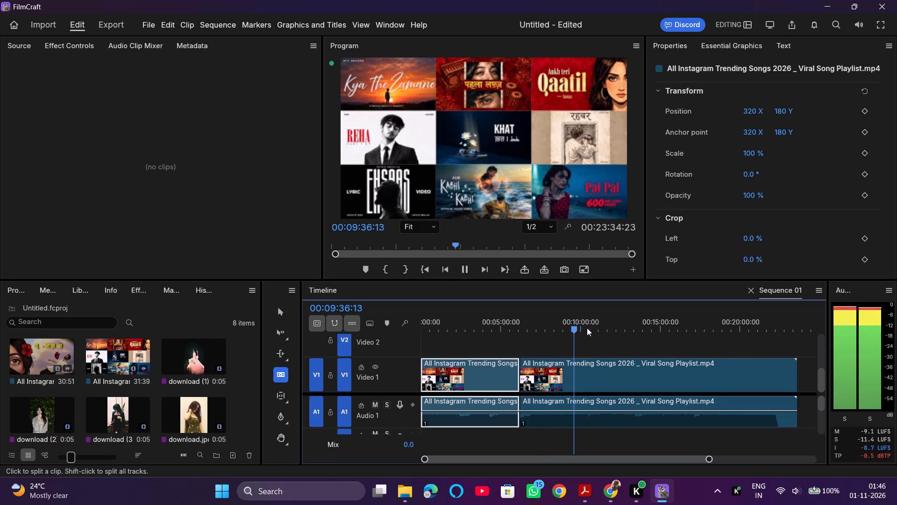
{"action": "left_click", "coordinate": [586, 329]}
{"action": "key", "text": "space"}
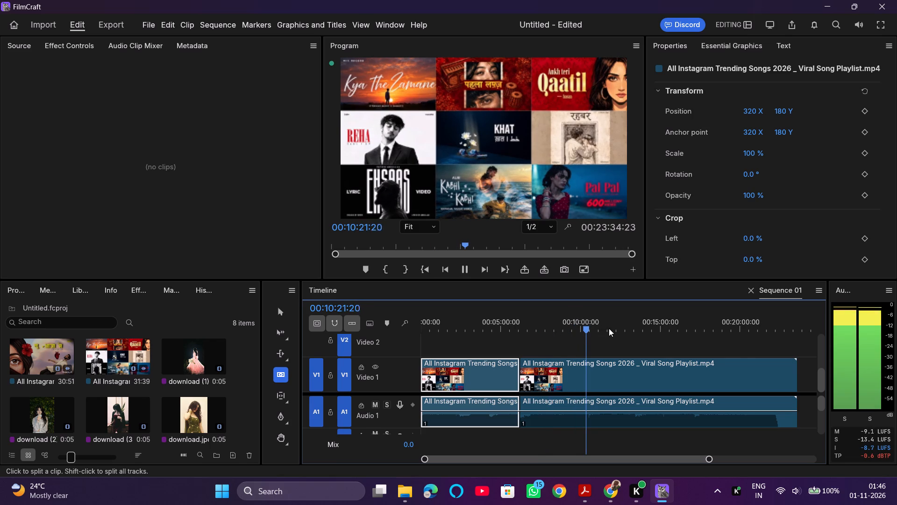
{"action": "left_click", "coordinate": [596, 328]}
{"action": "key", "text": "space"}
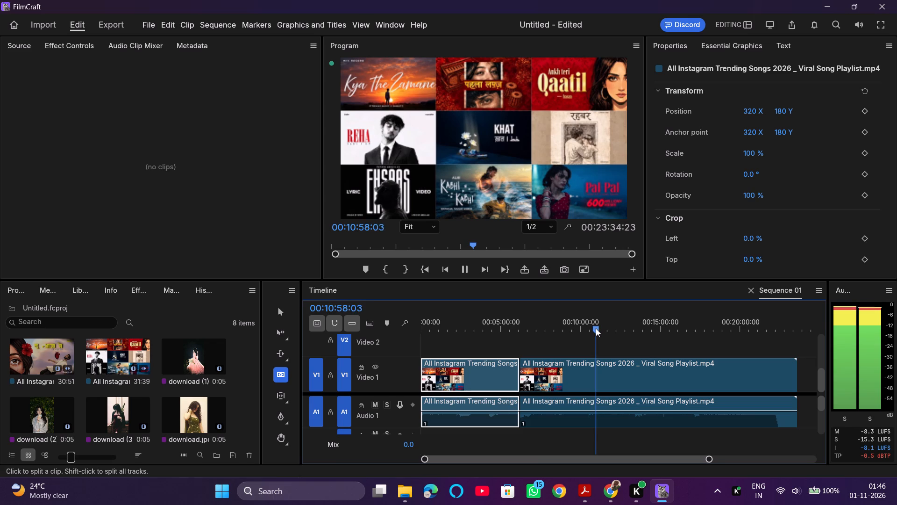
{"action": "left_click", "coordinate": [620, 328]}
{"action": "left_click", "coordinate": [632, 329]}
{"action": "key", "text": "space"}
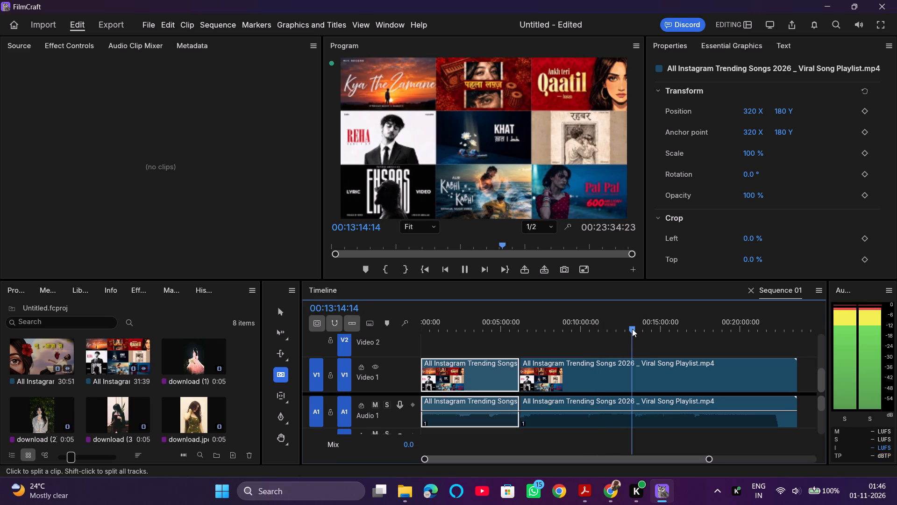
{"action": "left_click", "coordinate": [645, 327]}
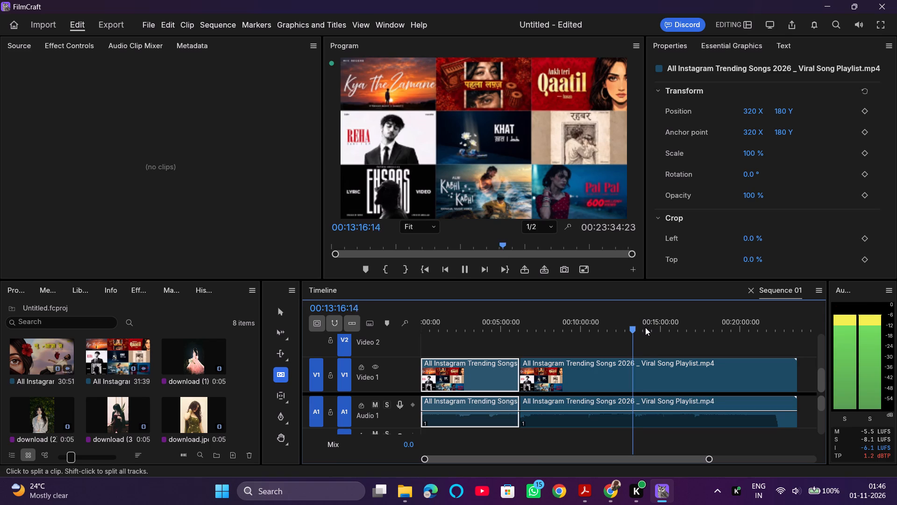
{"action": "key", "text": "space"}
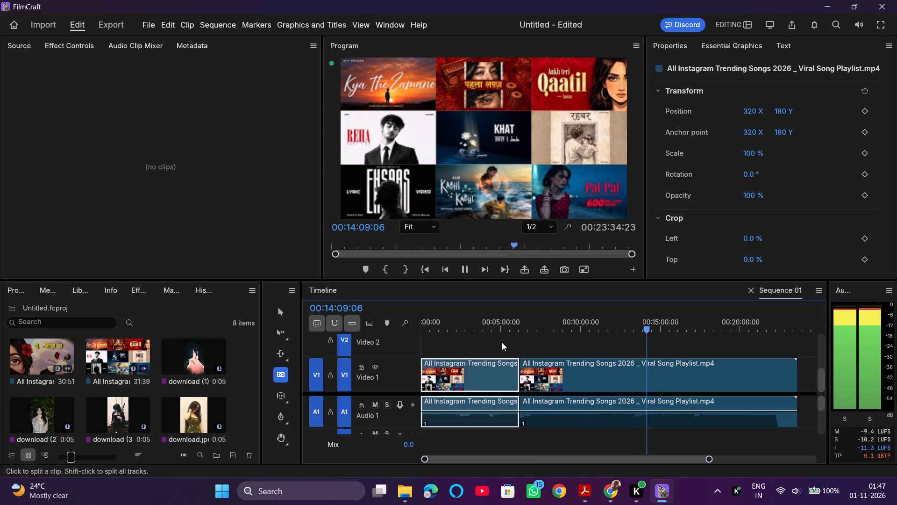
Find the cut point in the first playlist segment by ear and razor-split the clip there, at 00:02:13:19.
{"action": "left_click", "coordinate": [480, 323]}
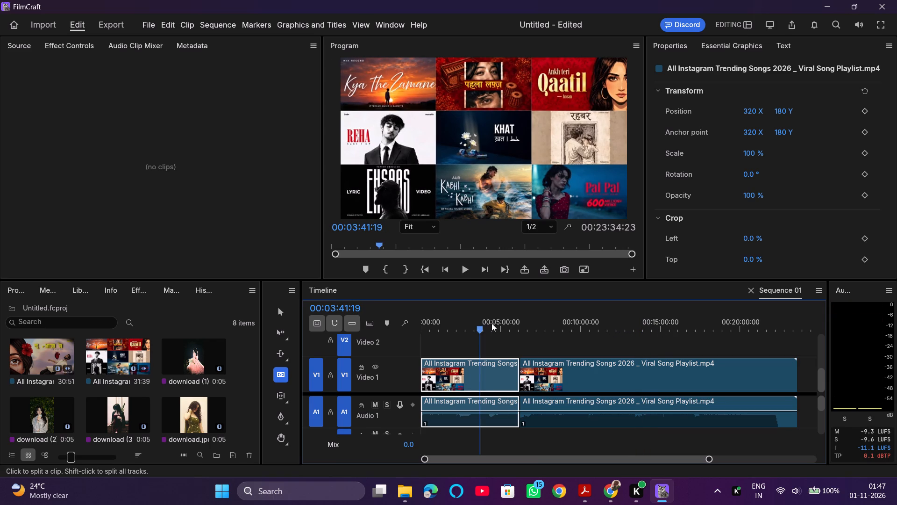
{"action": "left_click", "coordinate": [466, 322]}
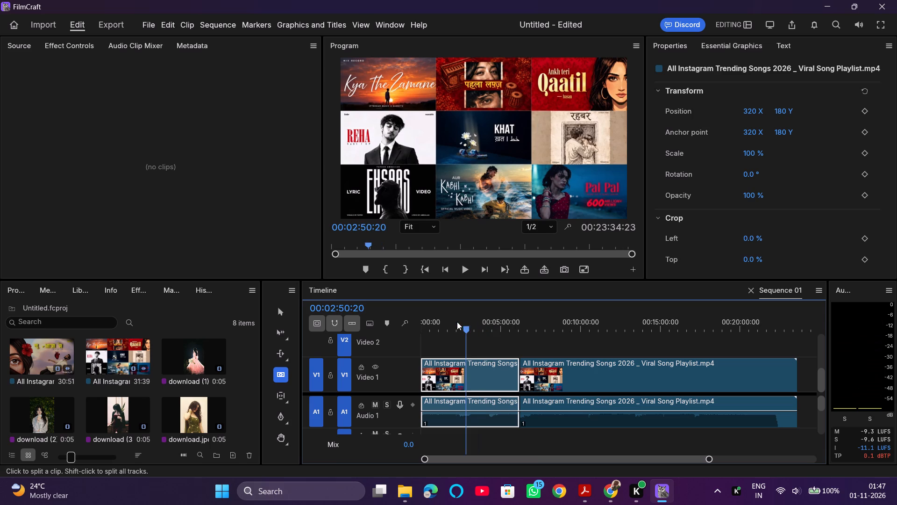
{"action": "left_click", "coordinate": [431, 321]}
{"action": "left_click", "coordinate": [442, 322]}
{"action": "key", "text": "space"}
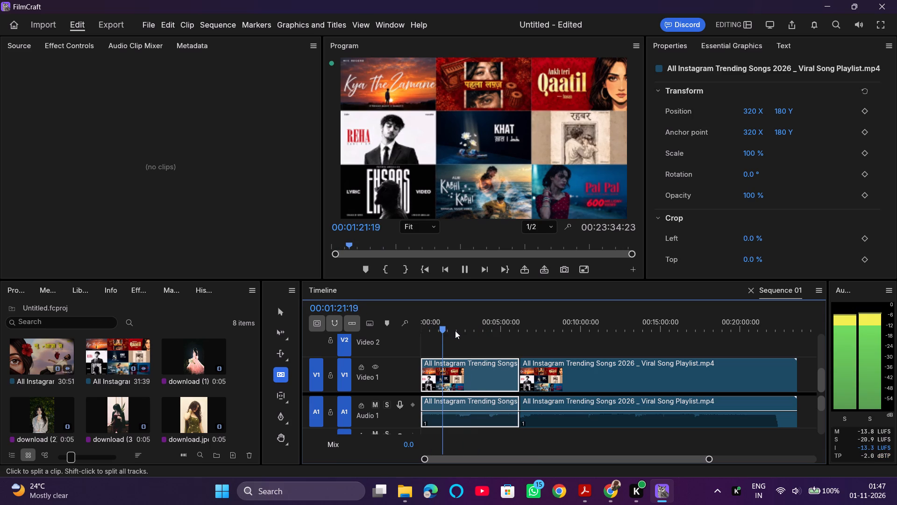
{"action": "left_click", "coordinate": [513, 321]}
{"action": "left_click", "coordinate": [534, 324]}
{"action": "key", "text": "space"}
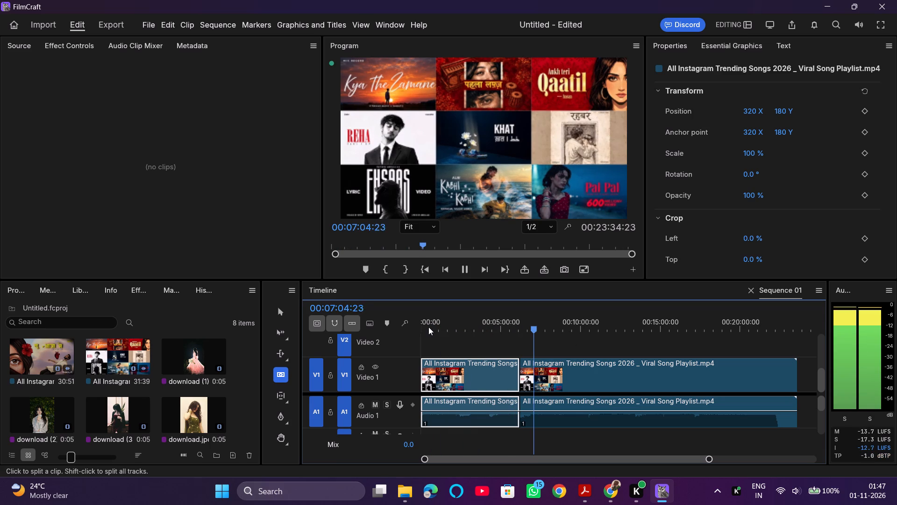
{"action": "left_click", "coordinate": [454, 326]}
{"action": "key", "text": "space"}
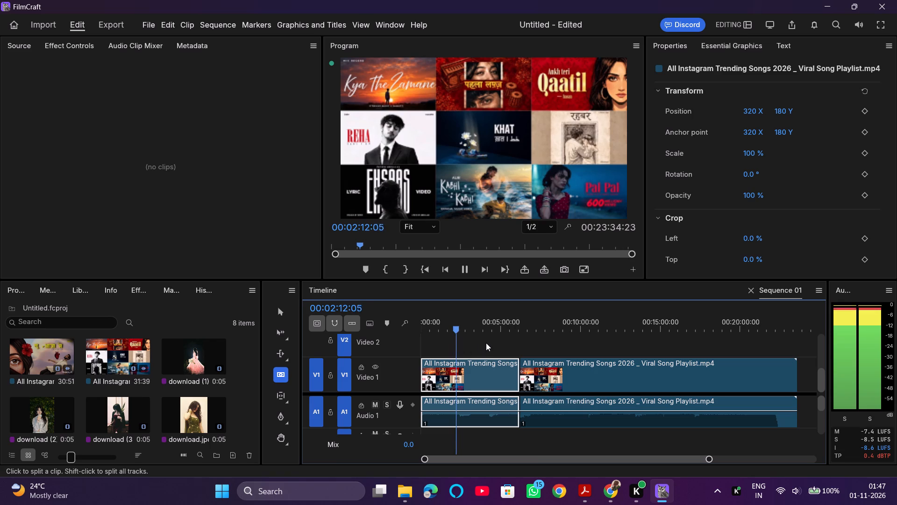
{"action": "key", "text": "space"}
{"action": "key", "text": "space"}
{"action": "key", "text": "space"}
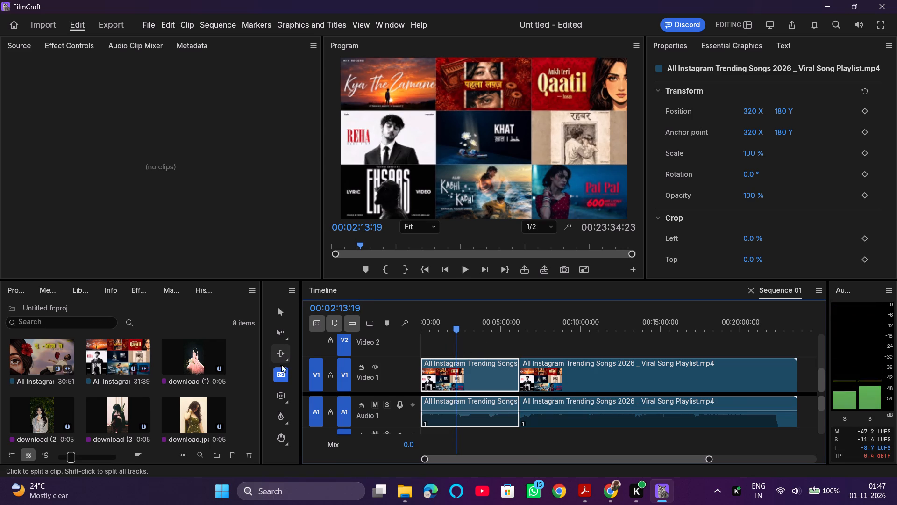
{"action": "left_click", "coordinate": [455, 375]}
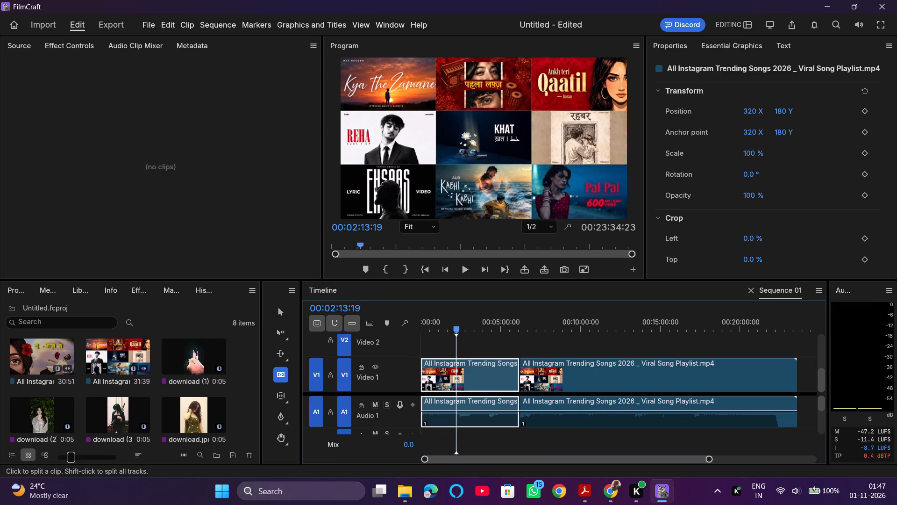
Delete the video and audio segment between the cuts at 00:02:13:19 and 00:06:09:28, and return to the Selection tool.
{"action": "left_click_drag", "start_coordinate": [482, 345], "coordinate": [493, 432]}
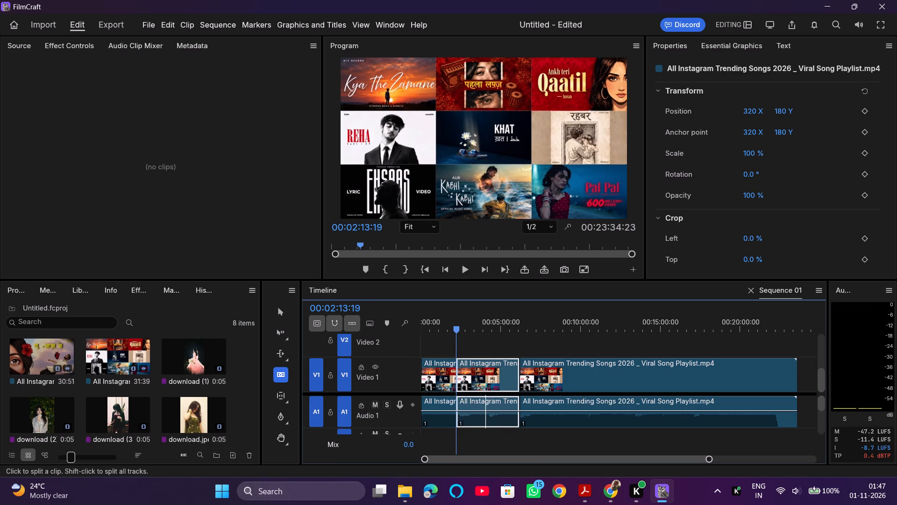
{"action": "key", "text": "Delete"}
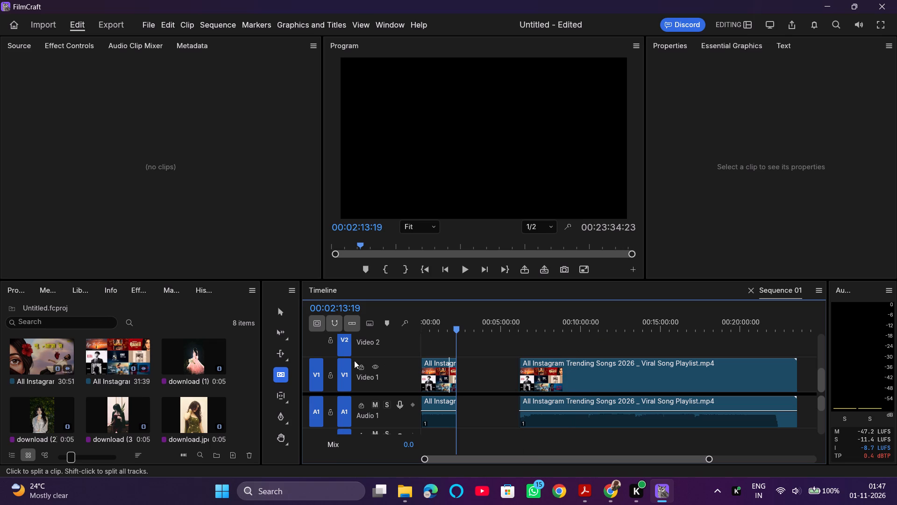
{"action": "left_click", "coordinate": [287, 314]}
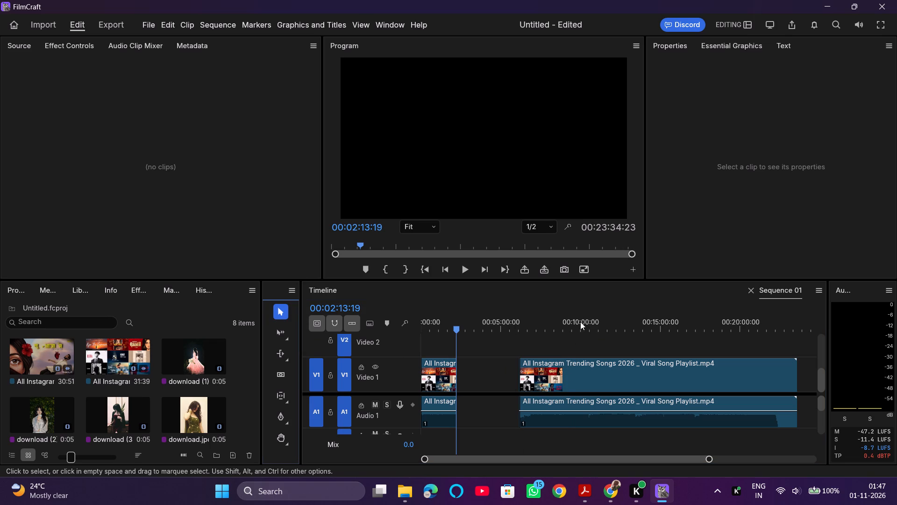
Listen to the remaining second playlist clip at several points between about 8 and 14 minutes.
{"action": "left_click", "coordinate": [580, 322]}
{"action": "left_click", "coordinate": [538, 324]}
{"action": "left_click", "coordinate": [553, 325]}
{"action": "key", "text": "space"}
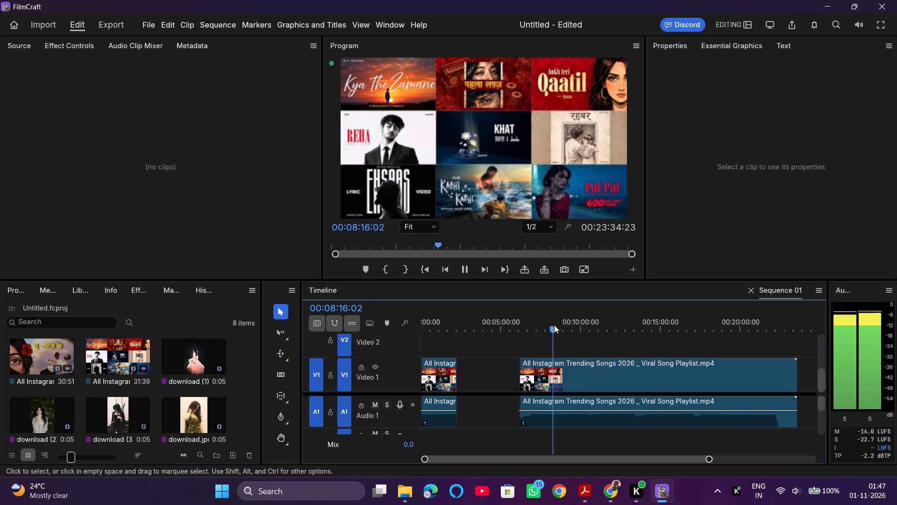
{"action": "left_click", "coordinate": [568, 326]}
{"action": "key", "text": "space"}
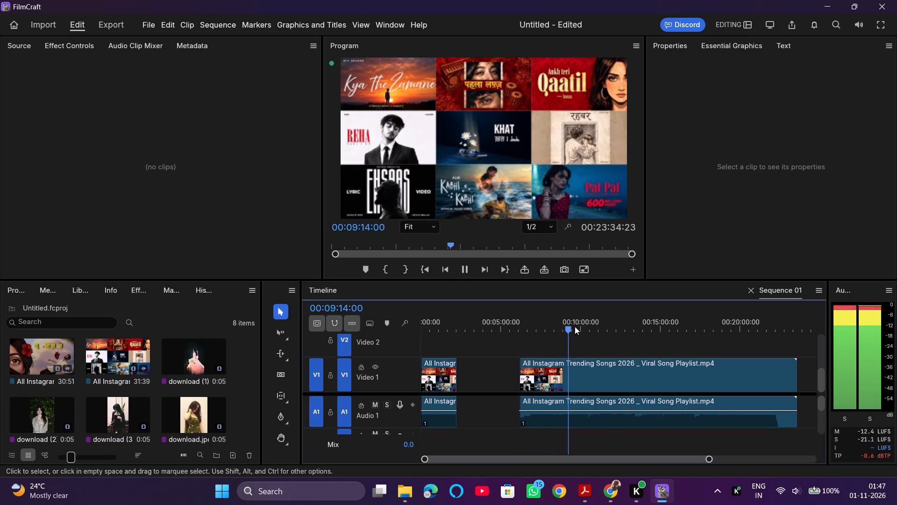
{"action": "left_click", "coordinate": [591, 327]}
{"action": "key", "text": "space"}
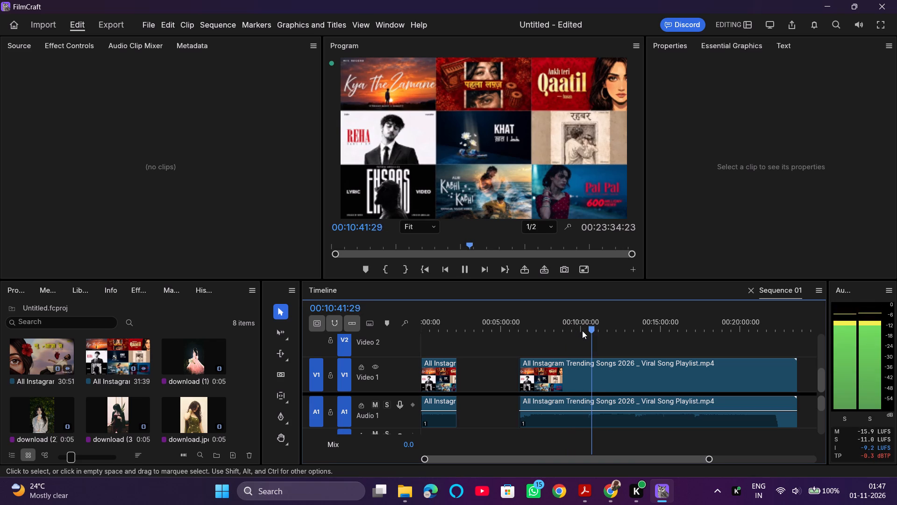
{"action": "left_click", "coordinate": [583, 347]}
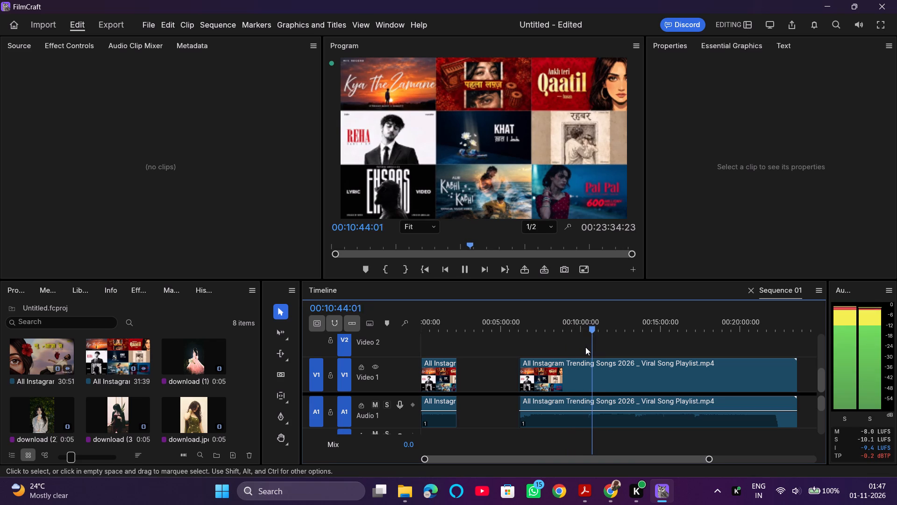
{"action": "left_click", "coordinate": [651, 328]}
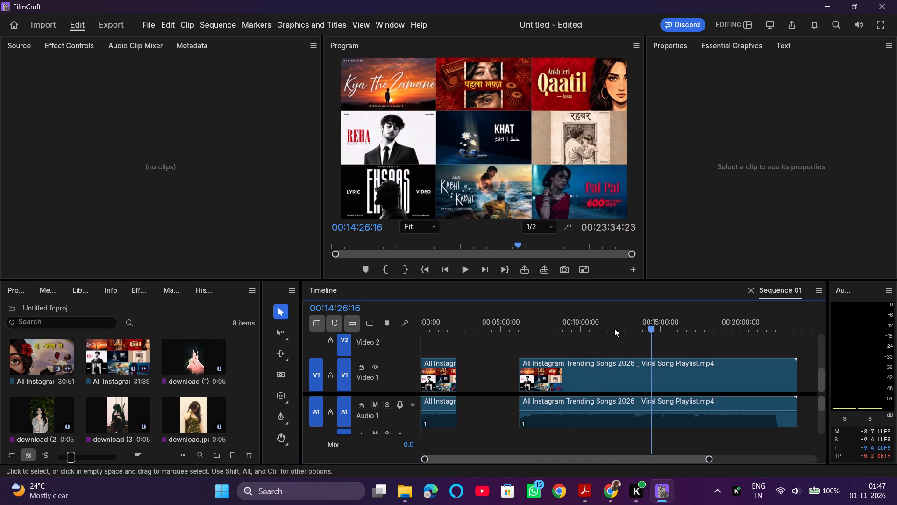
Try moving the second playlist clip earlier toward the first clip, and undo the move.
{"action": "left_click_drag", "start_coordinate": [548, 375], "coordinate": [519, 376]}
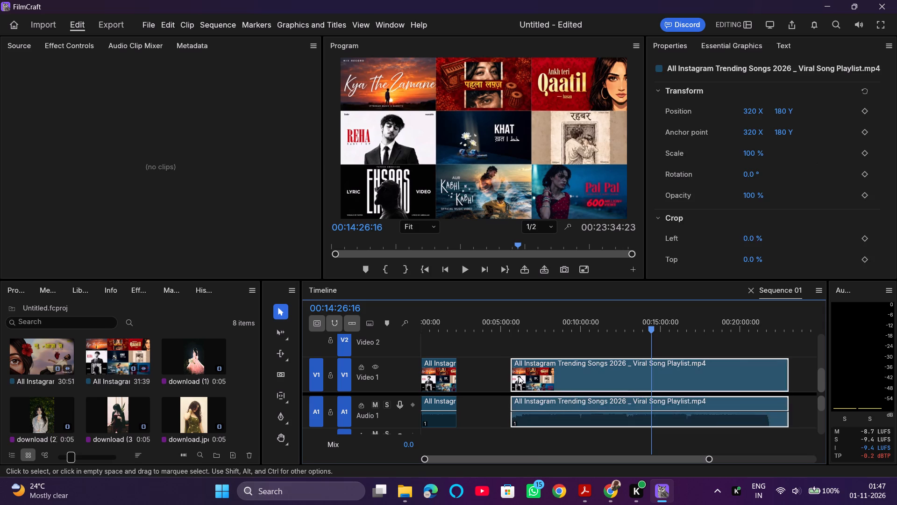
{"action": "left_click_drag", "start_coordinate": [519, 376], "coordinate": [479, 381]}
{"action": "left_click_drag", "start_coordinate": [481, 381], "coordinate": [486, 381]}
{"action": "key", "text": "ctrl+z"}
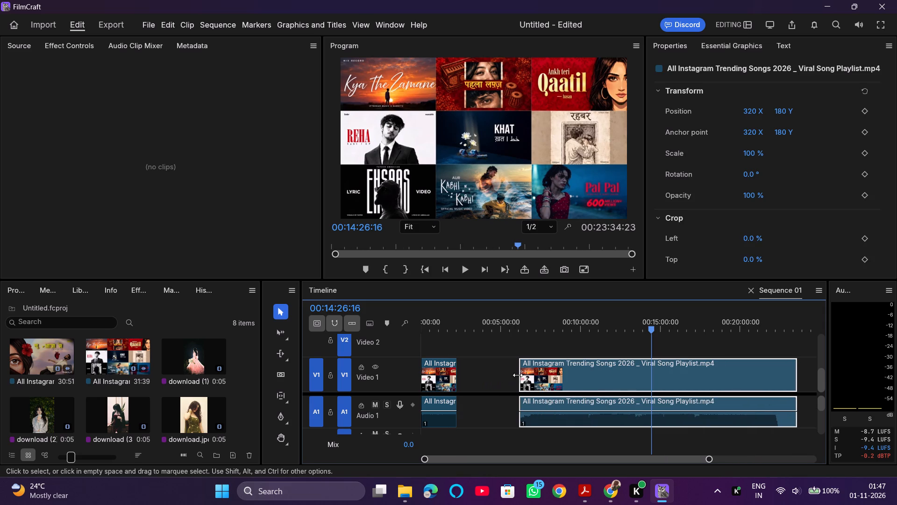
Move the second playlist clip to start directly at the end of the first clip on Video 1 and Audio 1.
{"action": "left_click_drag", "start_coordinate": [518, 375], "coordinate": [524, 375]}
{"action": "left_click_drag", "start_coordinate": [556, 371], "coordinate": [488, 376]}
Sample the audio near 6 and 11 minutes and position the second playlist clip about 56 seconds after the first clip's end.
{"action": "left_click", "coordinate": [521, 321]}
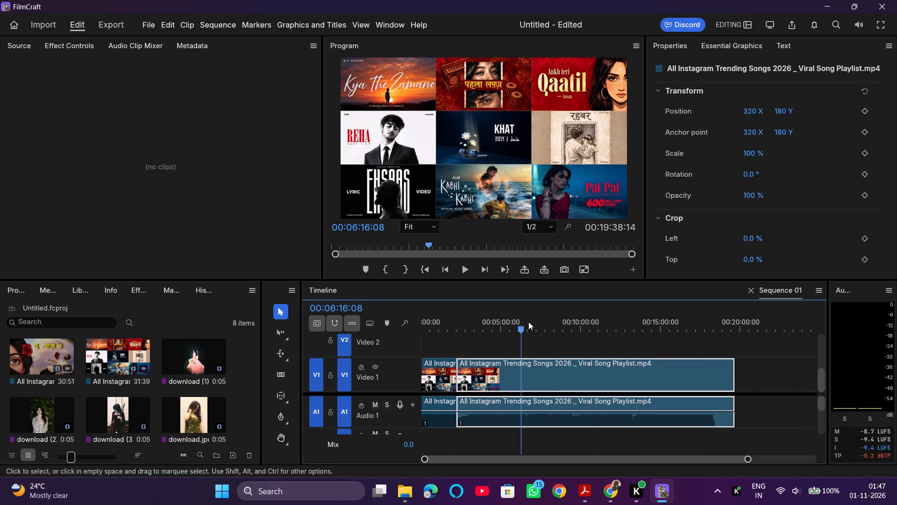
{"action": "key", "text": "space"}
{"action": "left_click", "coordinate": [596, 327]}
{"action": "key", "text": "space"}
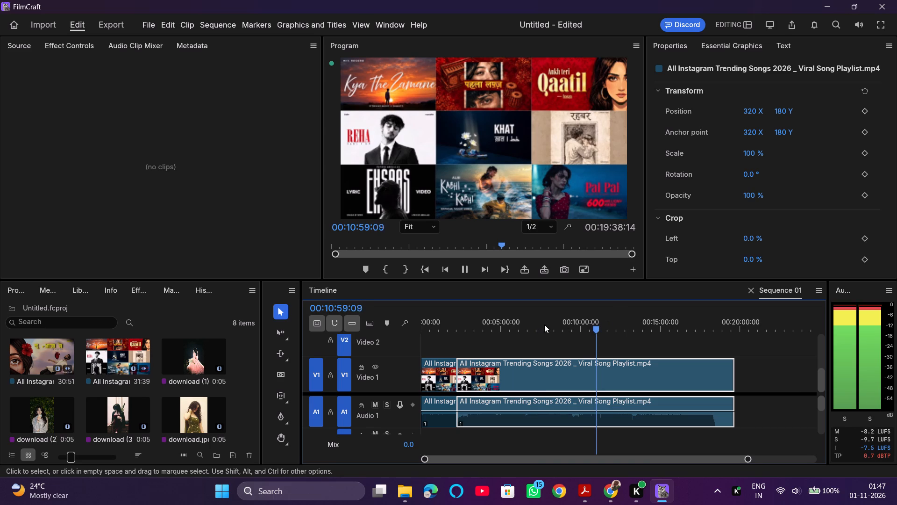
{"action": "left_click_drag", "start_coordinate": [488, 371], "coordinate": [503, 371]}
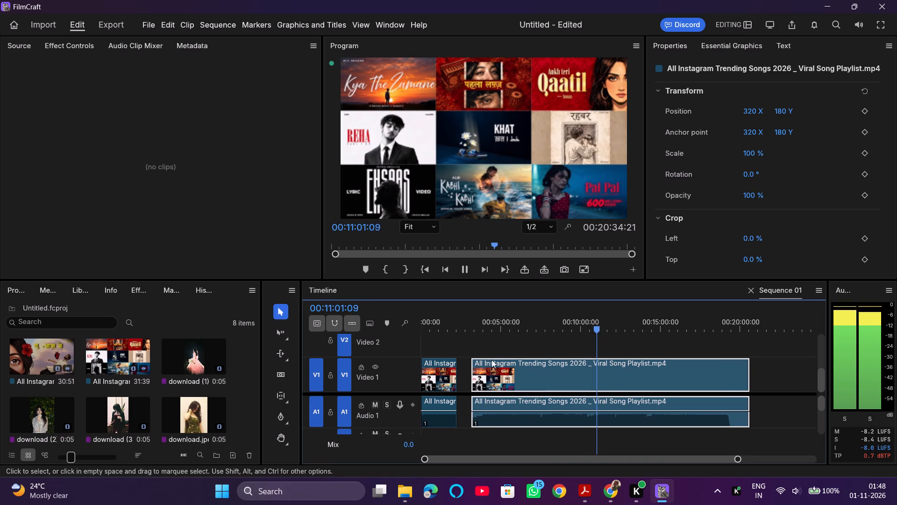
Listen to the second playlist clip at several points between about 5:34 and 7:28 to find the song change.
{"action": "left_click", "coordinate": [507, 322]}
{"action": "left_click", "coordinate": [520, 324]}
{"action": "left_click", "coordinate": [510, 325]}
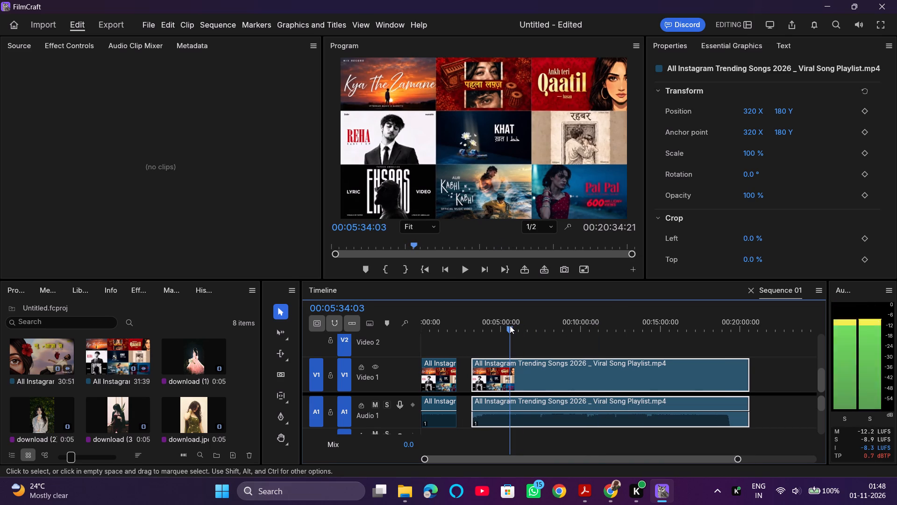
{"action": "key", "text": "space"}
{"action": "left_click", "coordinate": [520, 327]}
{"action": "key", "text": "space"}
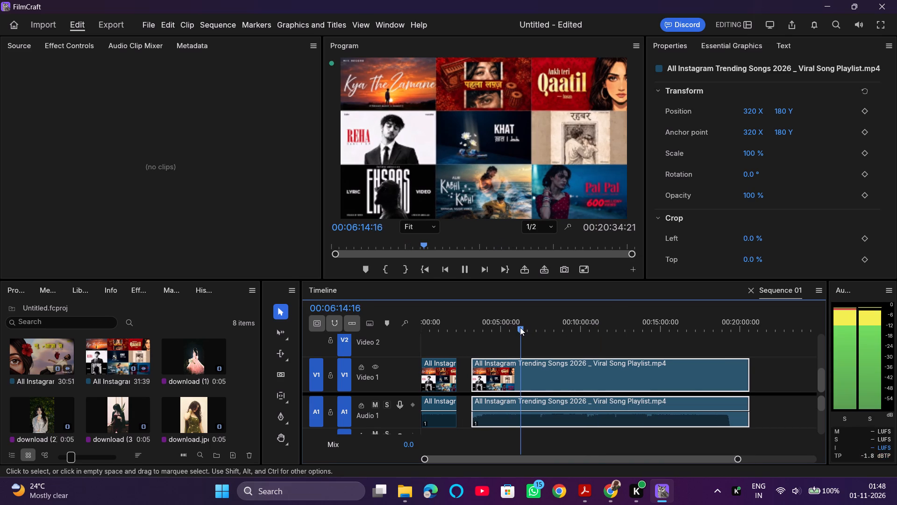
{"action": "left_click", "coordinate": [527, 328]}
{"action": "key", "text": "space"}
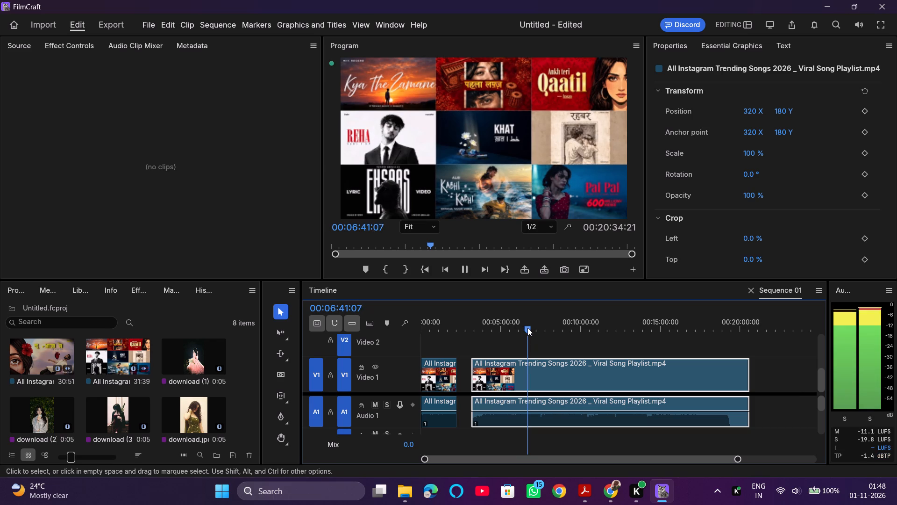
{"action": "left_click", "coordinate": [534, 328]}
{"action": "key", "text": "space"}
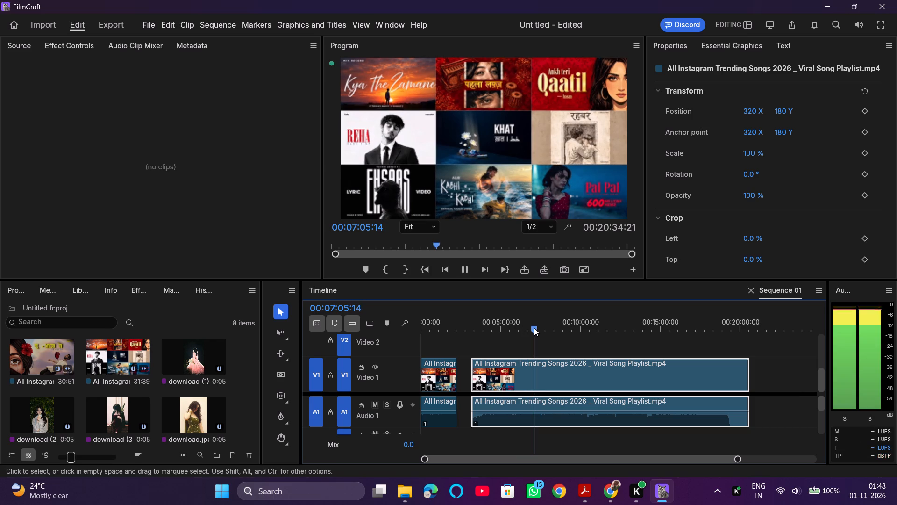
{"action": "left_click", "coordinate": [537, 329]}
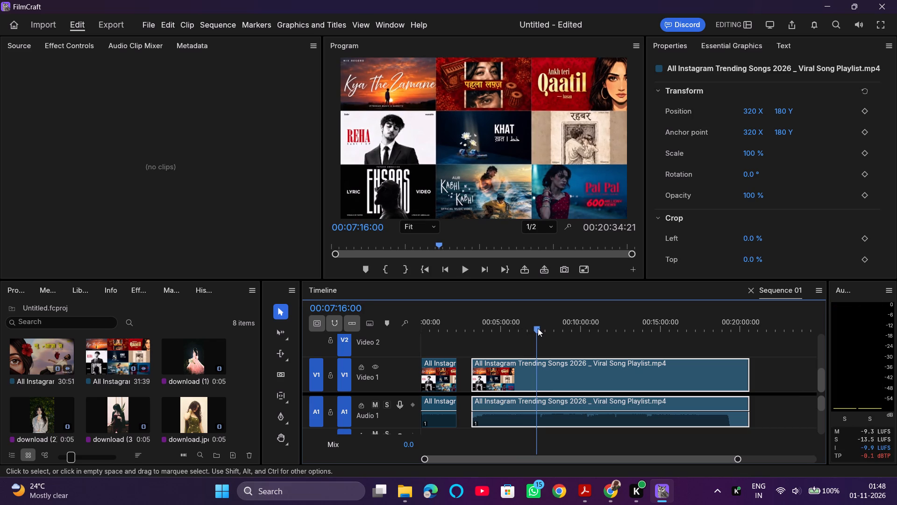
{"action": "key", "text": "space"}
{"action": "left_click", "coordinate": [540, 327]}
{"action": "key", "text": "space"}
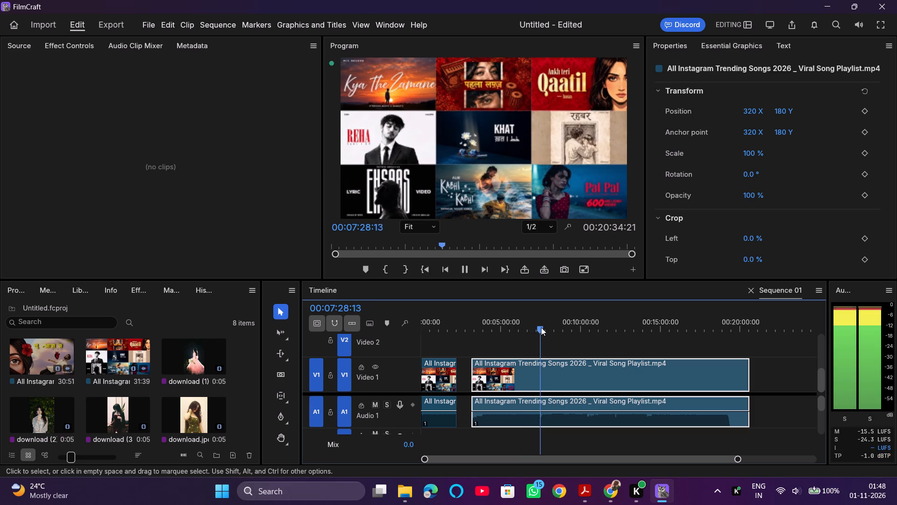
Pinpoint the song change by replaying around 7:30 and split the second playlist clip at 00:07:33:01.
{"action": "left_click", "coordinate": [285, 371]}
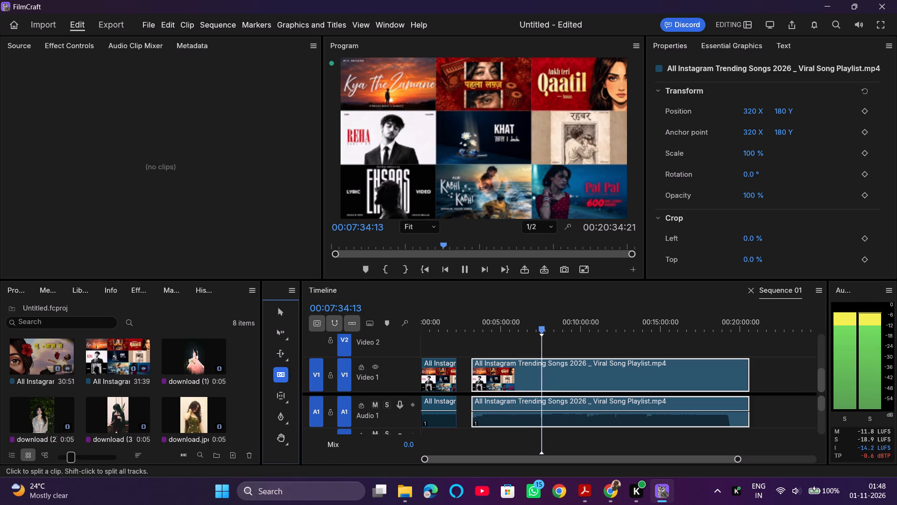
{"action": "key", "text": "space"}
{"action": "key", "text": "Left"}
{"action": "key", "text": "Left"}
{"action": "key", "text": "Left"}
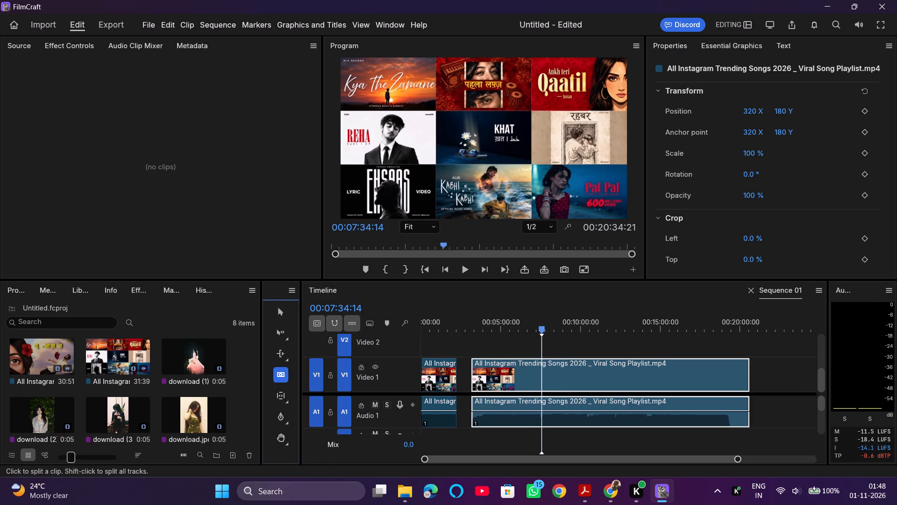
{"action": "key", "text": "Left"}
{"action": "key", "text": "Left"}
{"action": "key", "text": "Left"}
{"action": "key", "text": "Left"}
{"action": "key", "text": "Left"}
{"action": "key", "text": "space"}
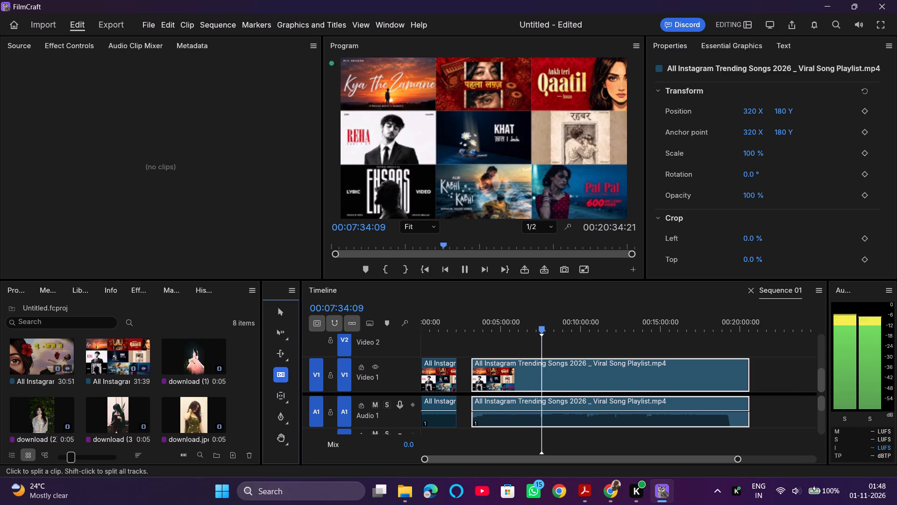
{"action": "left_click", "coordinate": [539, 328]}
{"action": "key", "text": "space"}
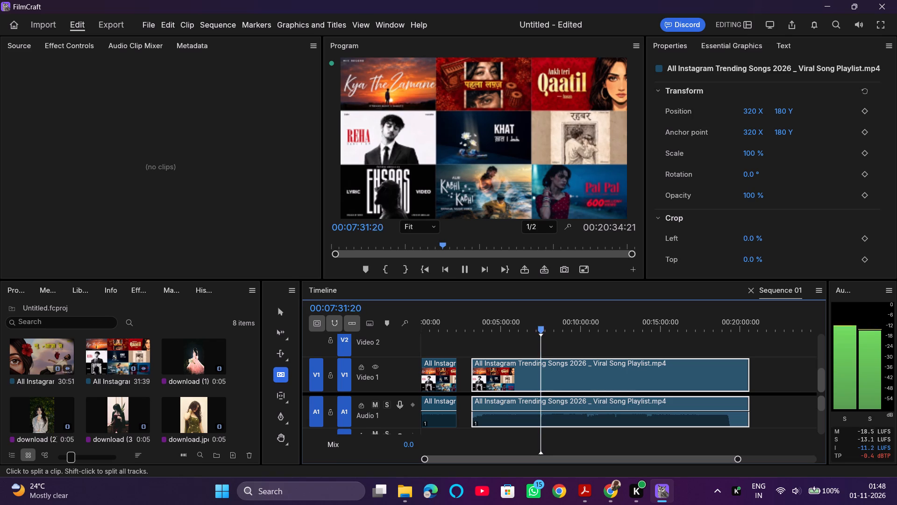
{"action": "key", "text": "space"}
{"action": "key", "text": "space"}
{"action": "key", "text": "space"}
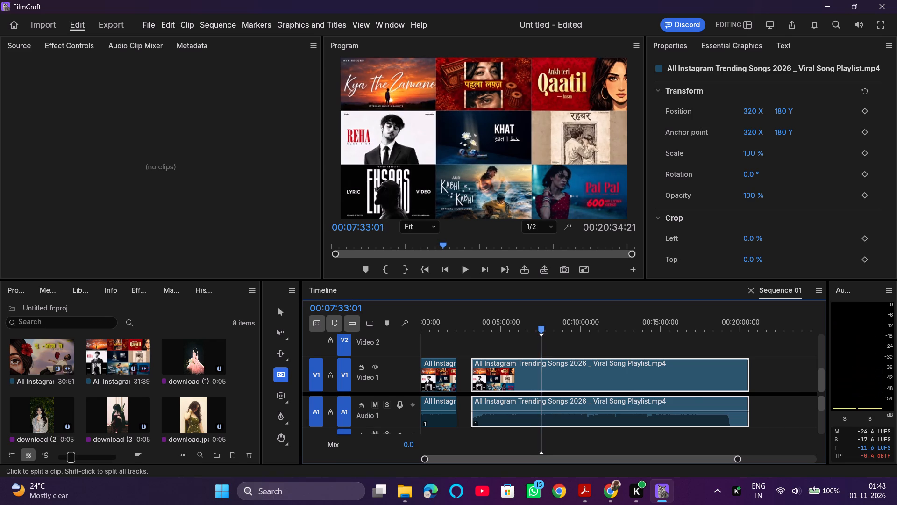
{"action": "left_click", "coordinate": [542, 378]}
{"action": "left_click", "coordinate": [278, 314]}
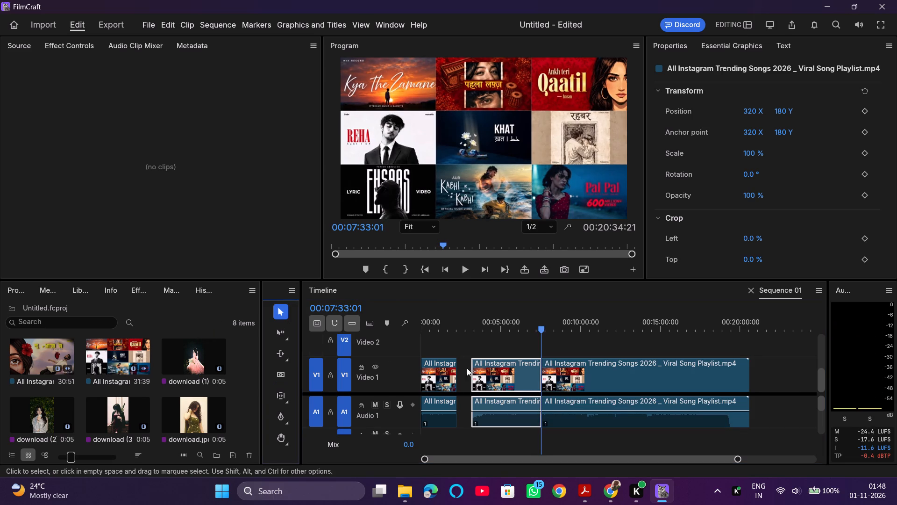
Sample the audio between about 10:04 and 10:35 and split the remaining playlist clip at 00:10:27:10.
{"action": "left_click", "coordinate": [582, 321]}
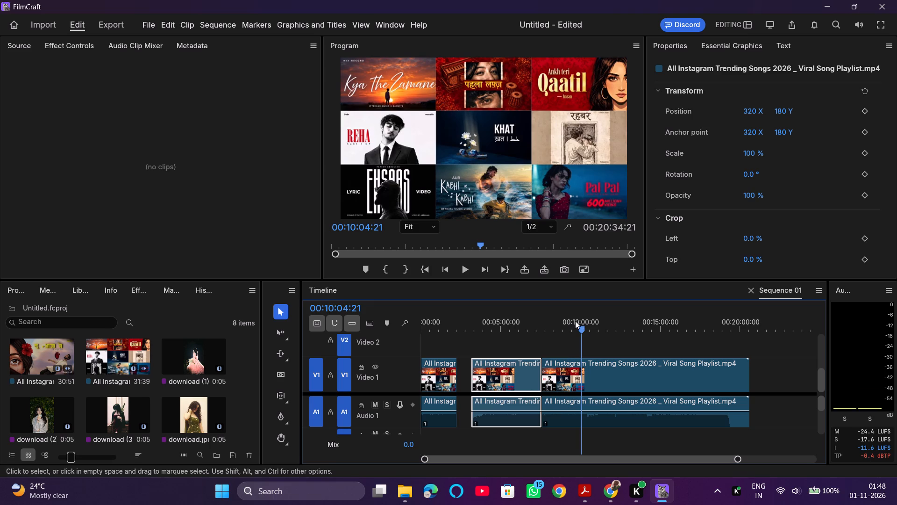
{"action": "key", "text": "space"}
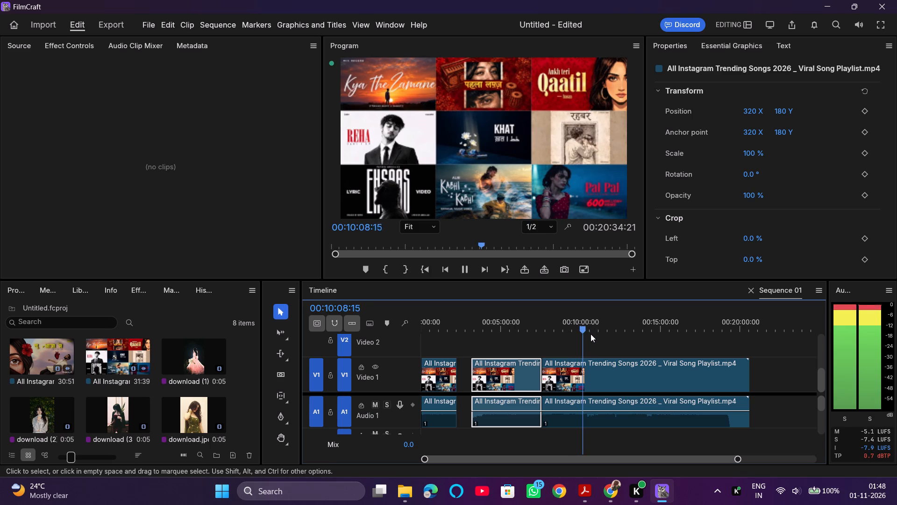
{"action": "left_click", "coordinate": [590, 330]}
{"action": "key", "text": "space"}
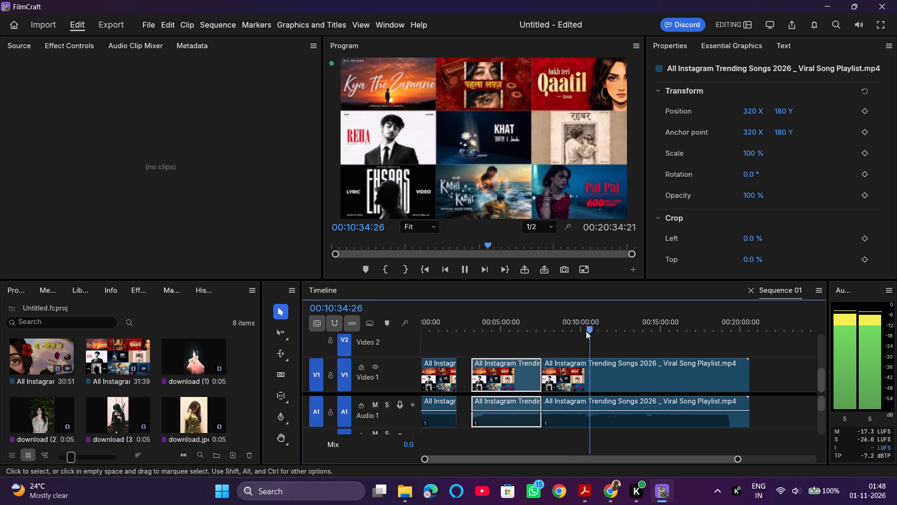
{"action": "left_click", "coordinate": [587, 326]}
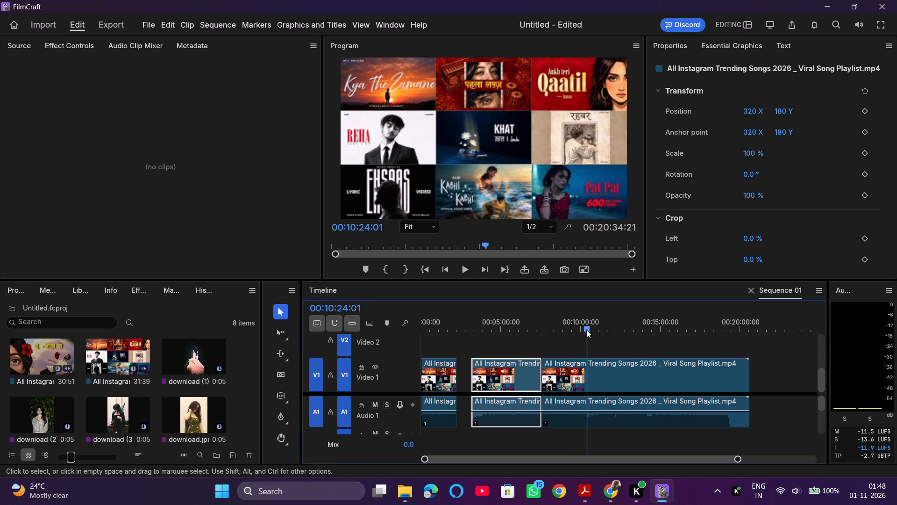
{"action": "key", "text": "space"}
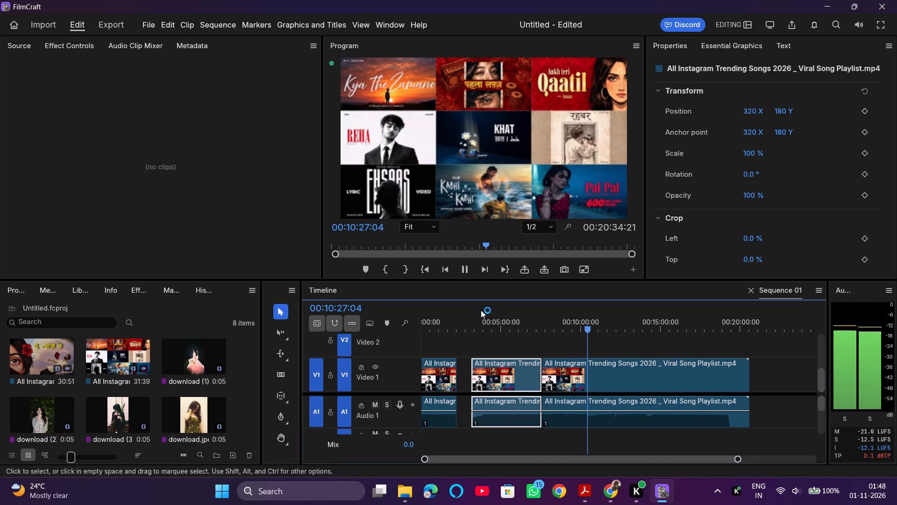
{"action": "key", "text": "space"}
{"action": "left_click", "coordinate": [288, 372]}
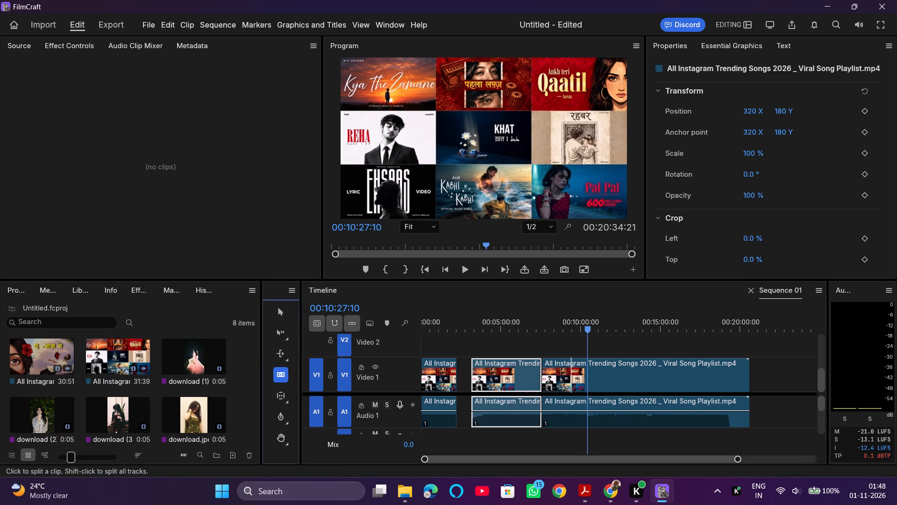
{"action": "left_click", "coordinate": [589, 380]}
Delete the playlist segment between 00:07:33:01 and 00:10:27:10 from Video 1 and Audio 1.
{"action": "left_click_drag", "start_coordinate": [567, 344], "coordinate": [567, 397]}
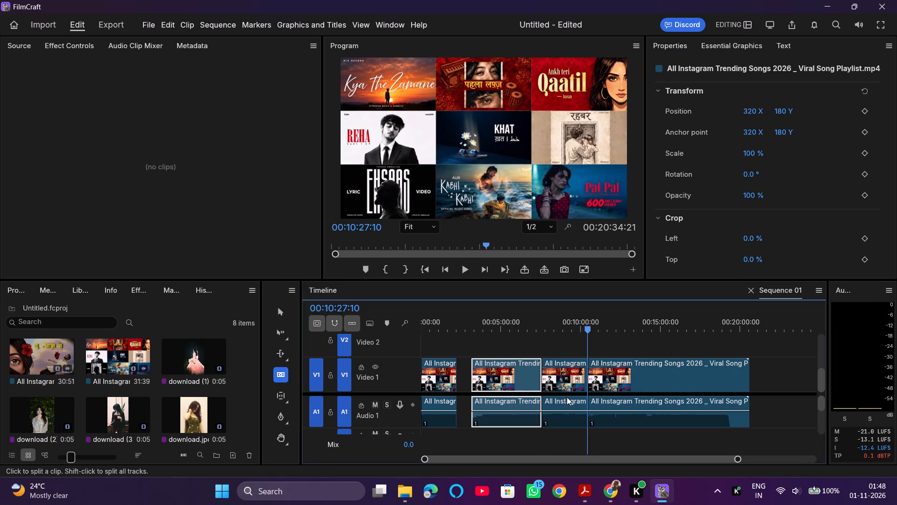
{"action": "left_click_drag", "start_coordinate": [567, 397], "coordinate": [568, 431]}
{"action": "key", "text": "Delete"}
Close the gap by moving the last playlist clip to start directly at the end of the preceding clip at 00:07:33:01.
{"action": "left_click", "coordinate": [607, 378]}
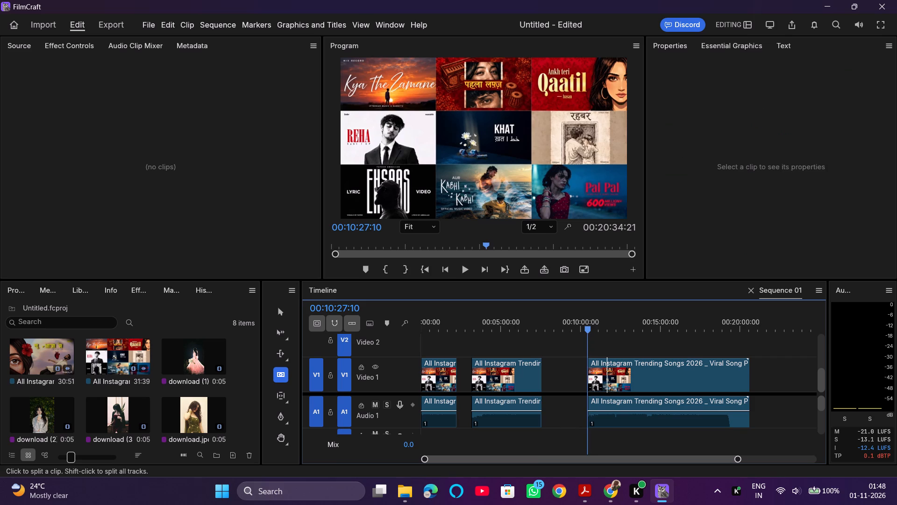
{"action": "key", "text": "ctrl+z"}
{"action": "left_click", "coordinate": [288, 317]}
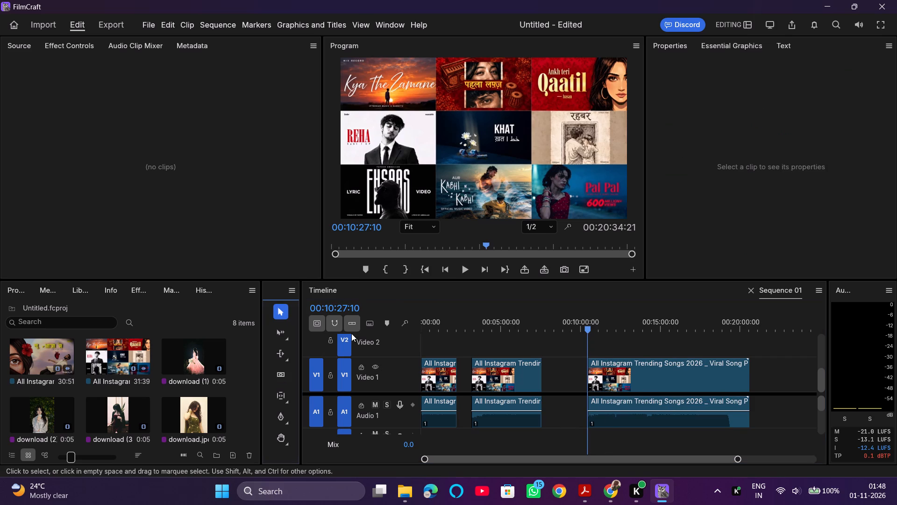
{"action": "left_click_drag", "start_coordinate": [628, 369], "coordinate": [581, 374]}
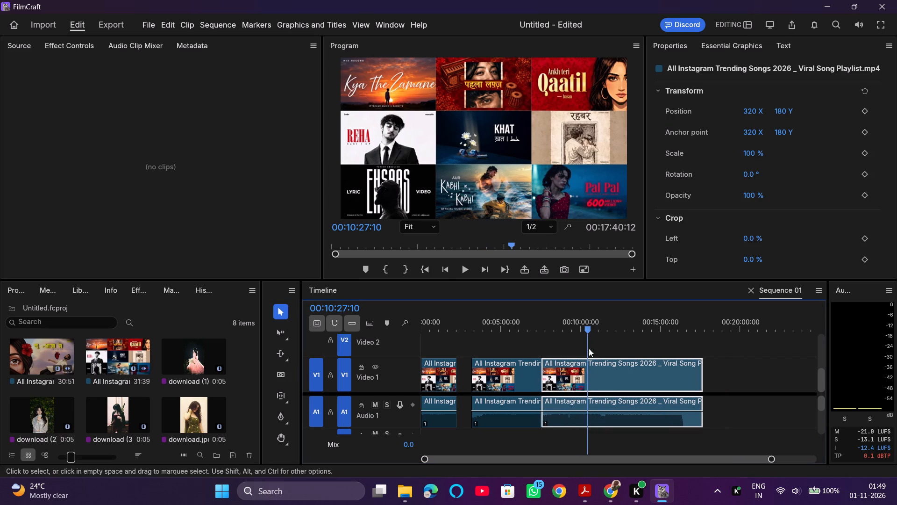
Listen to the moved last clip at several points between about 8:27 and 10:33 for the next song change.
{"action": "left_click", "coordinate": [555, 317]}
{"action": "key", "text": "space"}
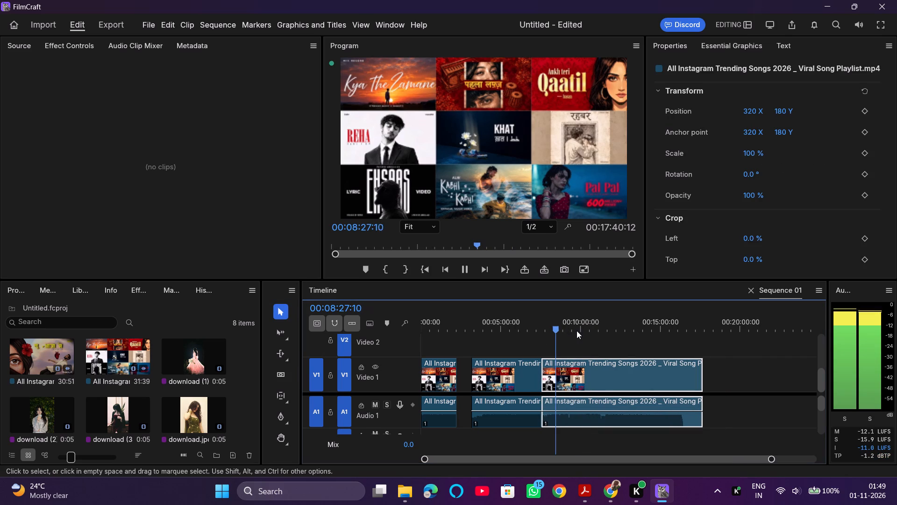
{"action": "left_click", "coordinate": [577, 330]}
{"action": "key", "text": "space"}
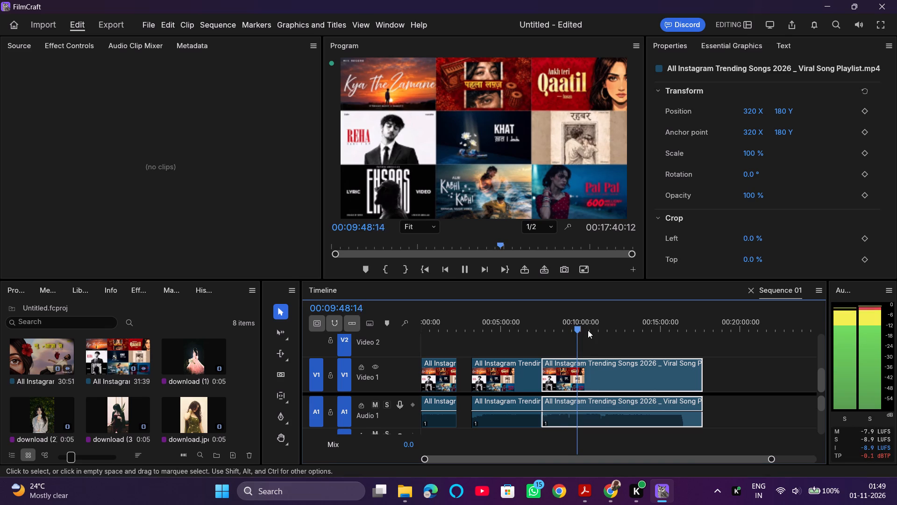
{"action": "left_click", "coordinate": [588, 327]}
{"action": "left_click", "coordinate": [625, 324]}
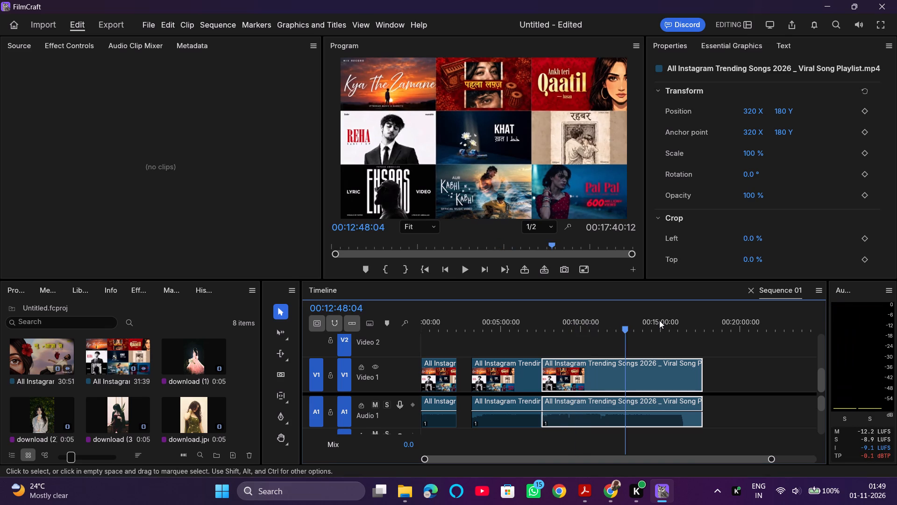
{"action": "left_click", "coordinate": [589, 326]}
{"action": "key", "text": "space"}
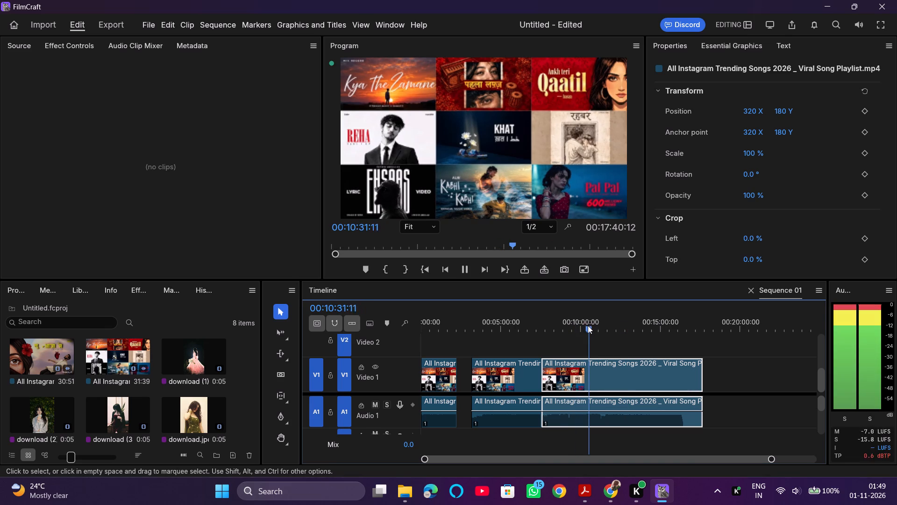
Pinpoint the song change by listening between about 10:43 and 11:22 and split the last clip at 00:11:19:18.
{"action": "left_click", "coordinate": [276, 378]}
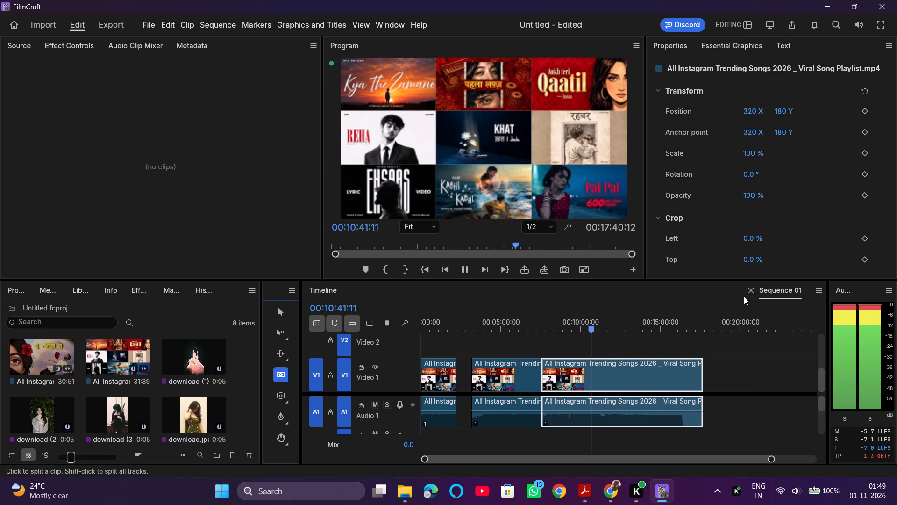
{"action": "left_click", "coordinate": [598, 327]}
{"action": "key", "text": "space"}
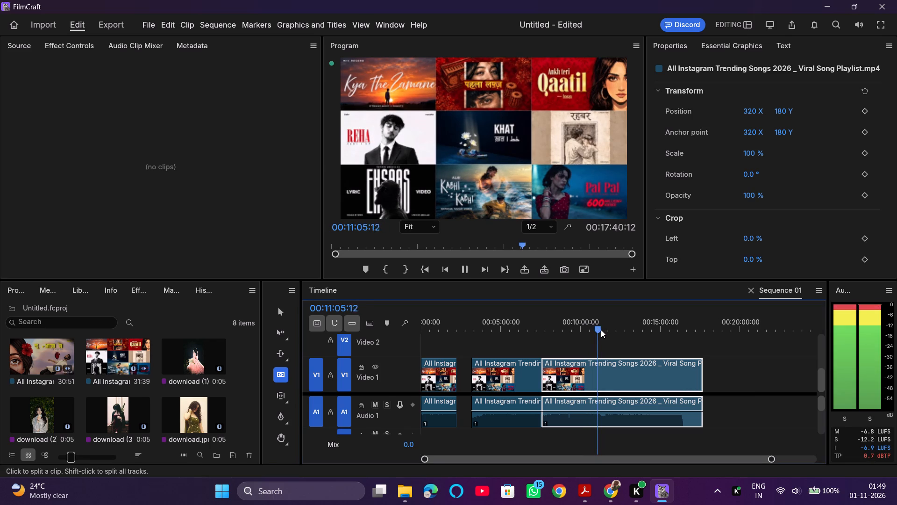
{"action": "left_click", "coordinate": [602, 330]}
{"action": "key", "text": "space"}
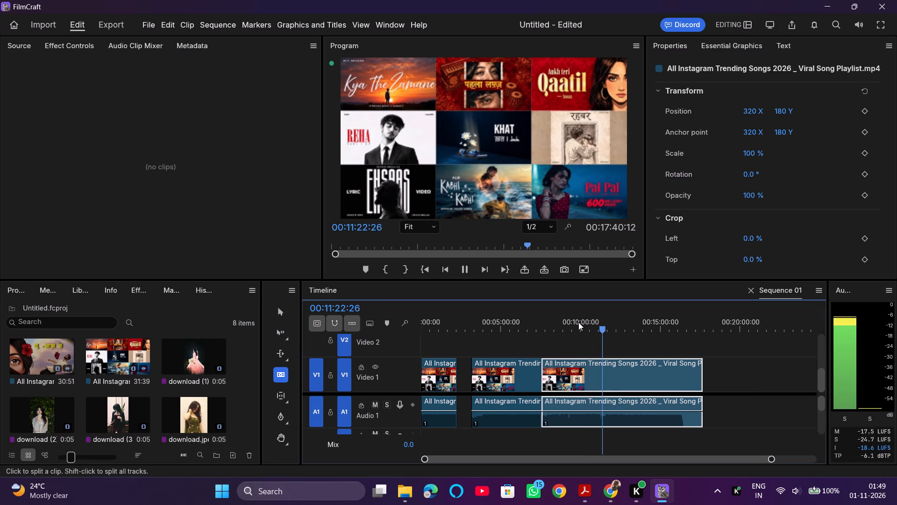
{"action": "left_click", "coordinate": [598, 327]}
{"action": "key", "text": "space"}
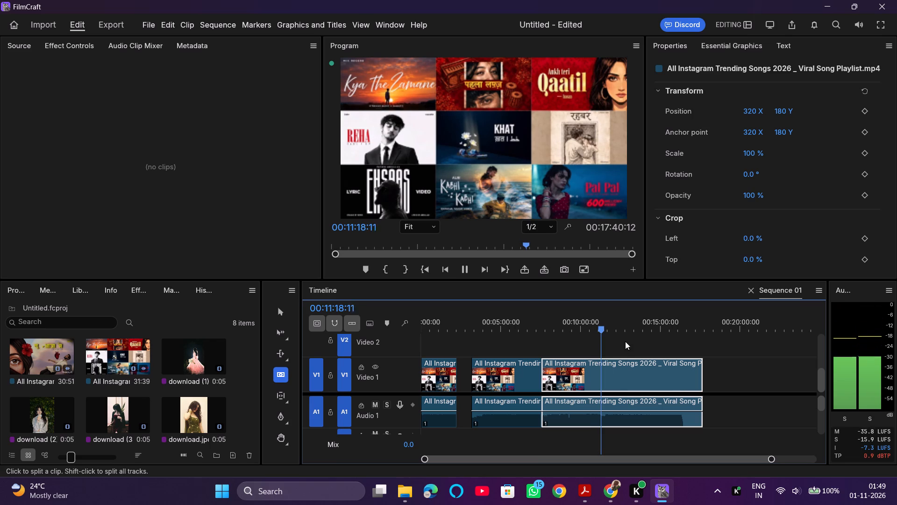
{"action": "key", "text": "space"}
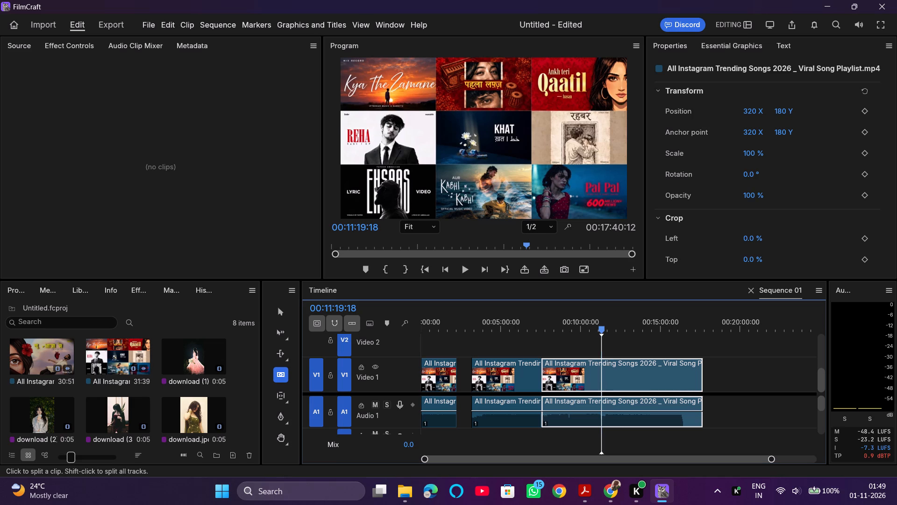
{"action": "left_click", "coordinate": [603, 377]}
Listen to the clip after the 00:11:19:18 cut at several points between about 12:05 and 16:06 to identify its songs.
{"action": "left_click_drag", "start_coordinate": [601, 330], "coordinate": [638, 328]}
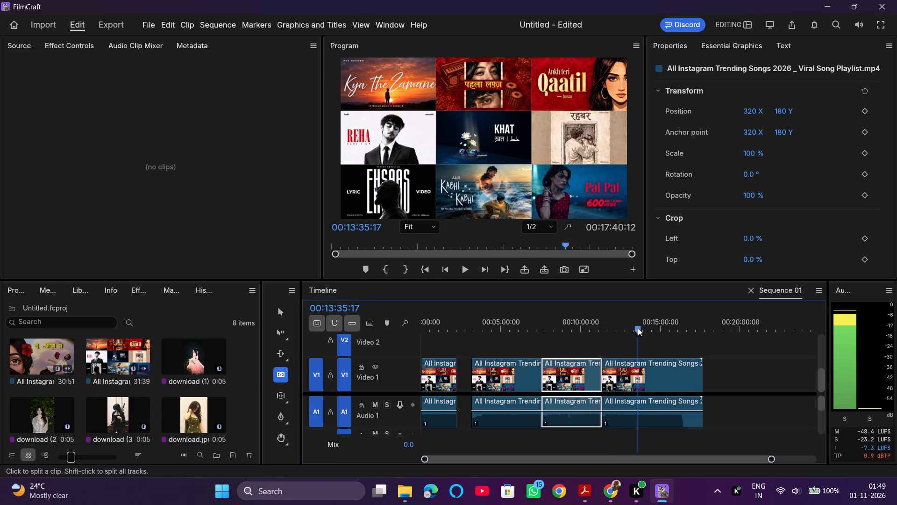
{"action": "left_click_drag", "start_coordinate": [638, 328], "coordinate": [642, 326]}
{"action": "key", "text": "space"}
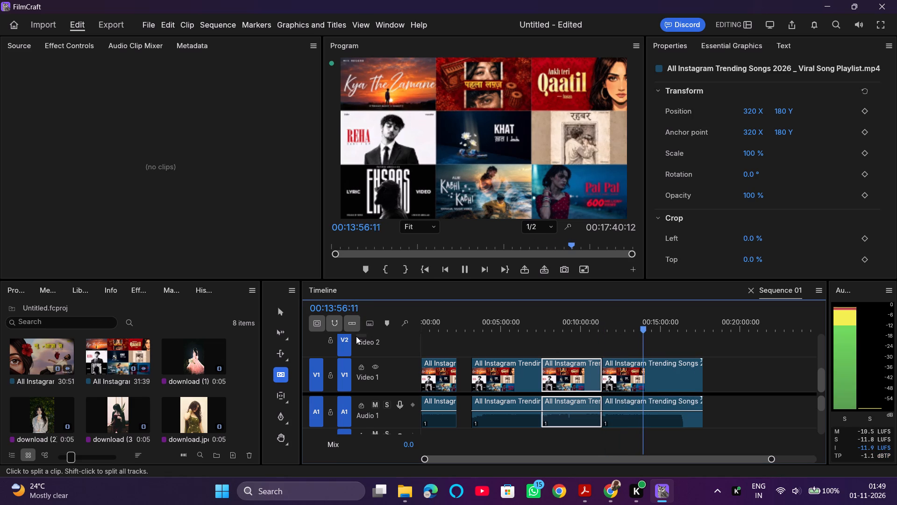
{"action": "left_click", "coordinate": [520, 317]}
{"action": "key", "text": "space"}
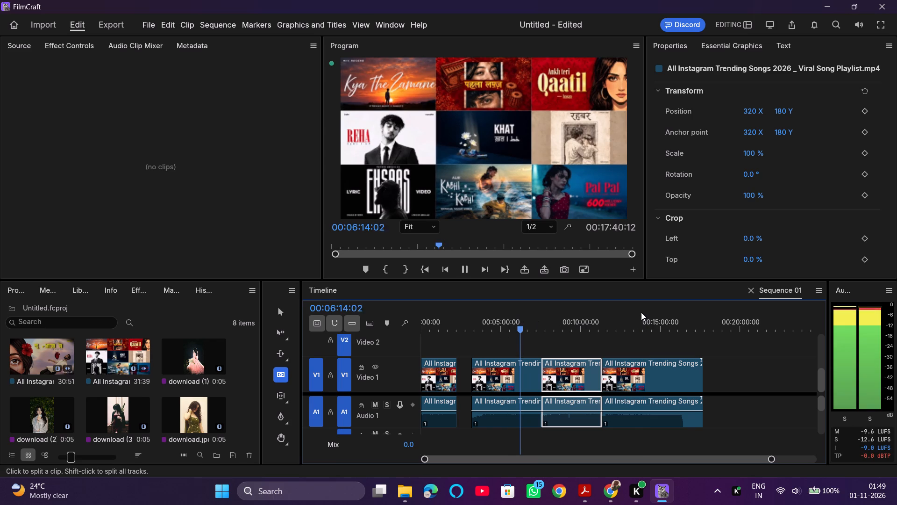
{"action": "left_click", "coordinate": [645, 324]}
{"action": "key", "text": "space"}
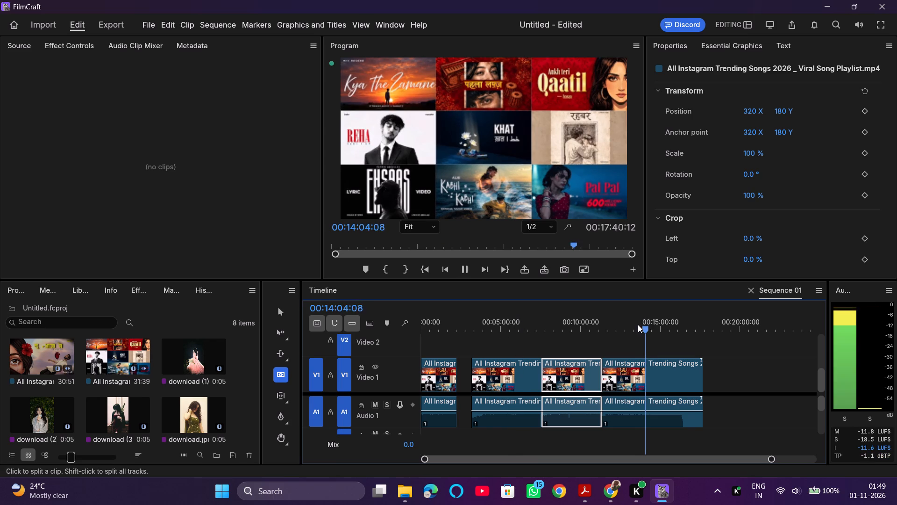
{"action": "key", "text": "space"}
{"action": "left_click_drag", "start_coordinate": [882, 404], "coordinate": [873, 384]}
{"action": "left_click", "coordinate": [862, 406]}
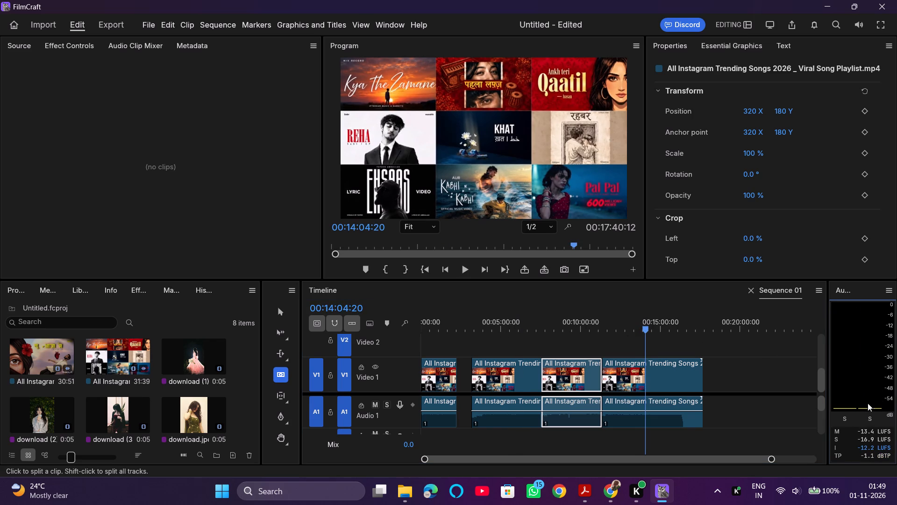
{"action": "left_click", "coordinate": [867, 405]}
{"action": "left_click", "coordinate": [634, 328]}
{"action": "key", "text": "space"}
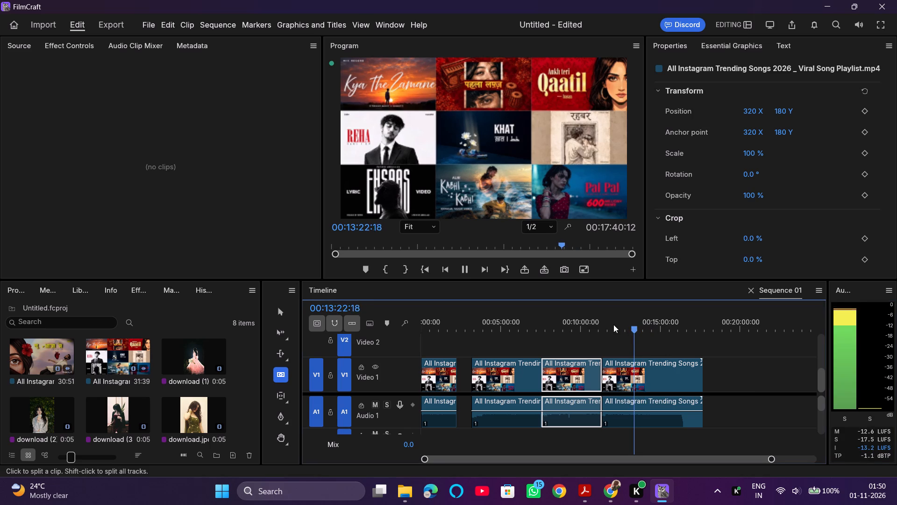
{"action": "left_click", "coordinate": [613, 325]}
{"action": "key", "text": "space"}
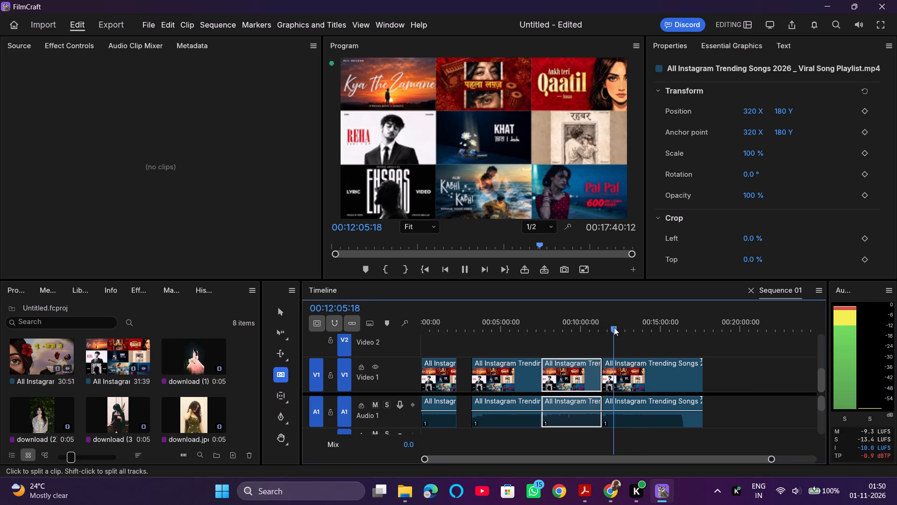
{"action": "left_click", "coordinate": [651, 330]}
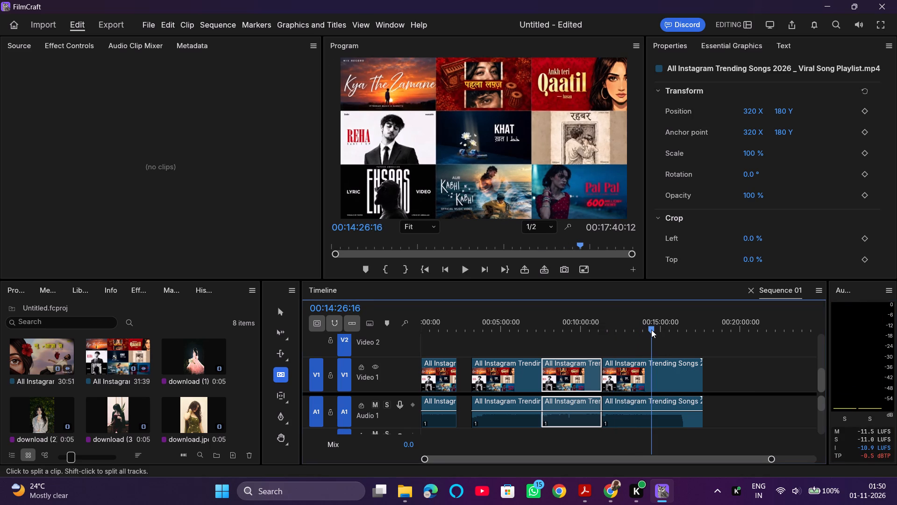
{"action": "key", "text": "space"}
{"action": "left_click", "coordinate": [678, 330]}
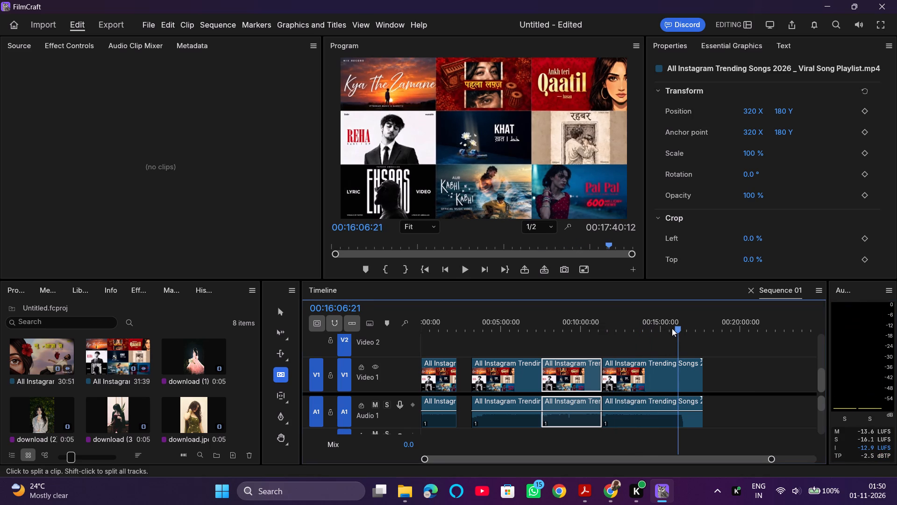
{"action": "left_click", "coordinate": [615, 328]}
{"action": "left_click", "coordinate": [605, 323]}
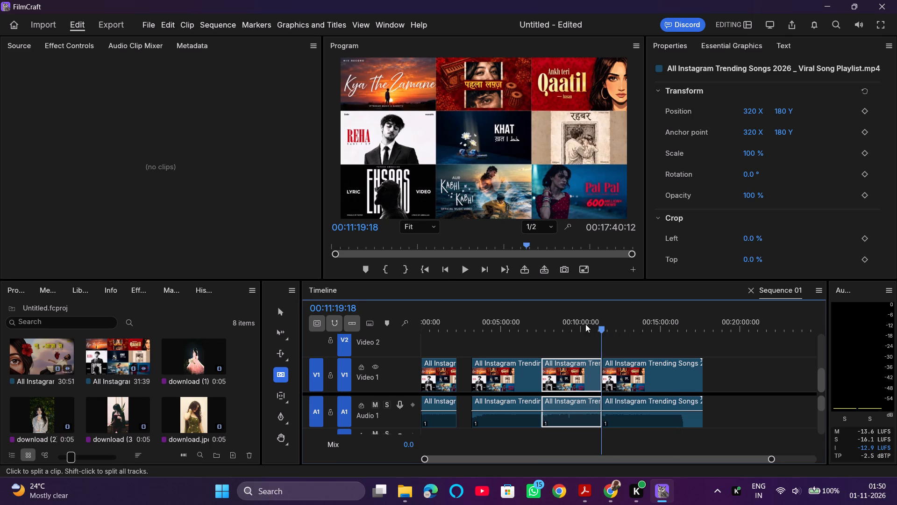
Listen to the clip before the 00:11:19:18 cut at several points between about 8:59 and 10:58.
{"action": "left_click", "coordinate": [584, 324]}
{"action": "key", "text": "space"}
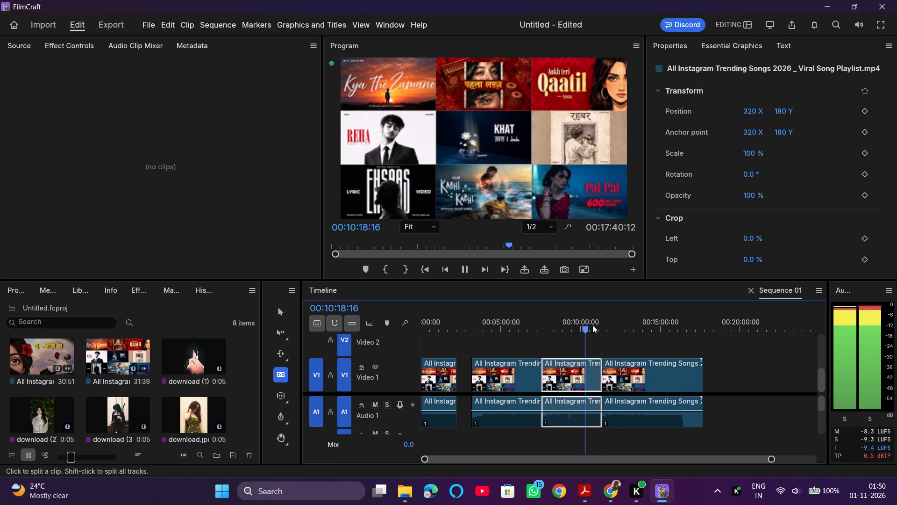
{"action": "left_click", "coordinate": [596, 325]}
{"action": "key", "text": "space"}
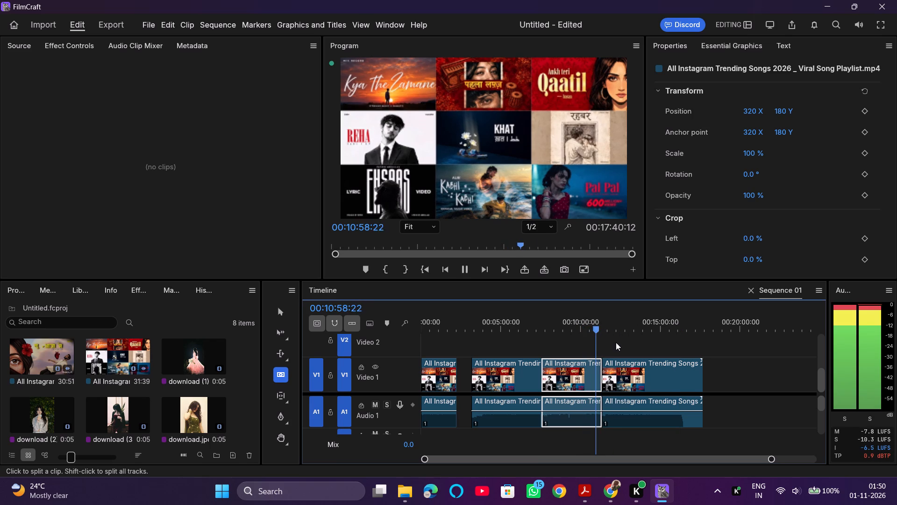
{"action": "left_click", "coordinate": [563, 330]}
{"action": "key", "text": "space"}
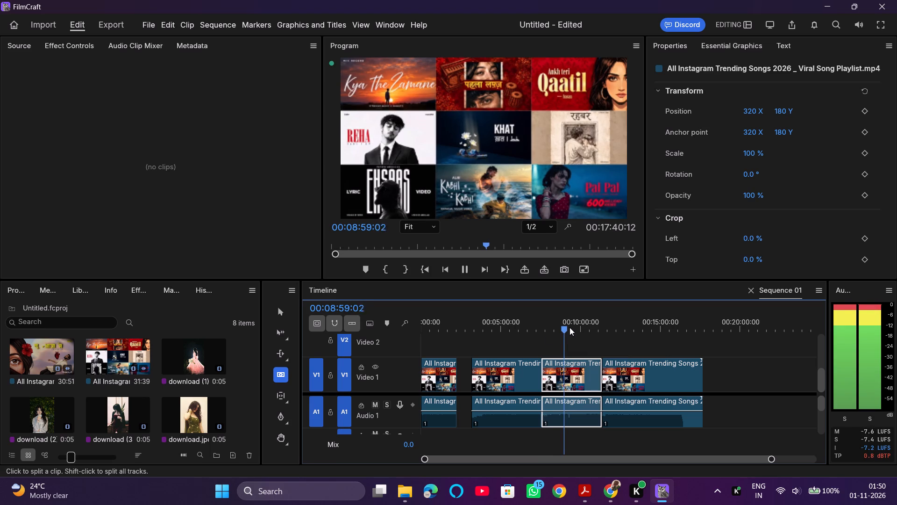
Listen again to the last playlist clip at several points between about 11:56 and 15:19 to judge whether to keep it.
{"action": "left_click", "coordinate": [611, 327]}
{"action": "key", "text": "space"}
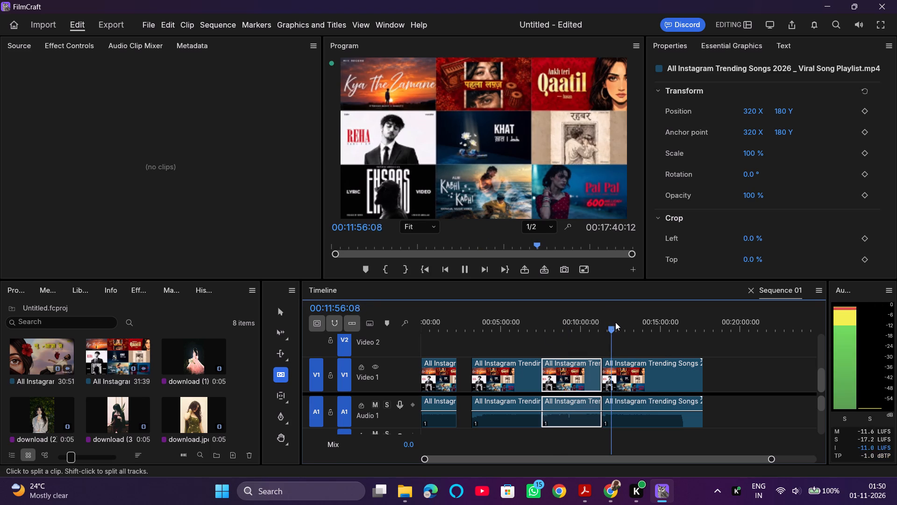
{"action": "scroll", "coordinate": [651, 405], "scroll_direction": "down", "scroll_amount": 2}
{"action": "scroll", "coordinate": [650, 405], "scroll_direction": "up", "scroll_amount": 4}
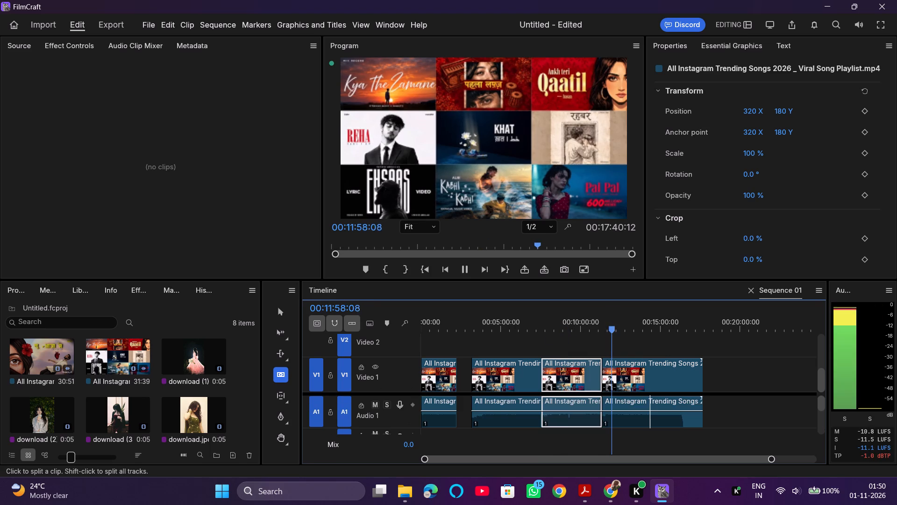
{"action": "left_click", "coordinate": [628, 323]}
{"action": "left_click", "coordinate": [665, 324]}
{"action": "key", "text": "space"}
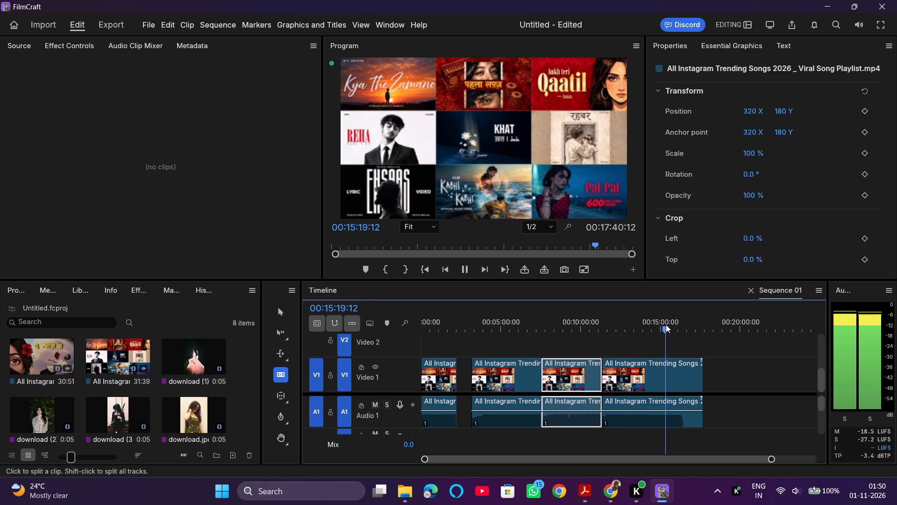
{"action": "left_click", "coordinate": [643, 323]}
{"action": "key", "text": "space"}
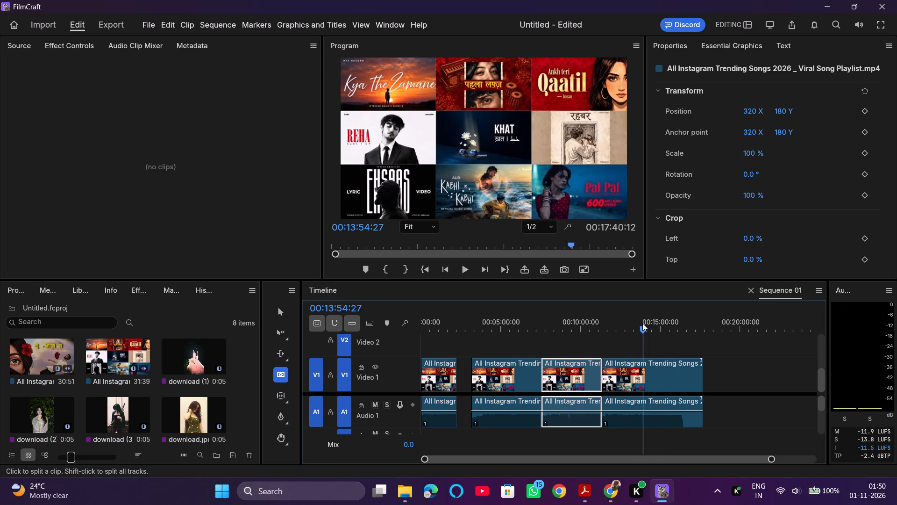
{"action": "left_click", "coordinate": [619, 324]}
{"action": "key", "text": "space"}
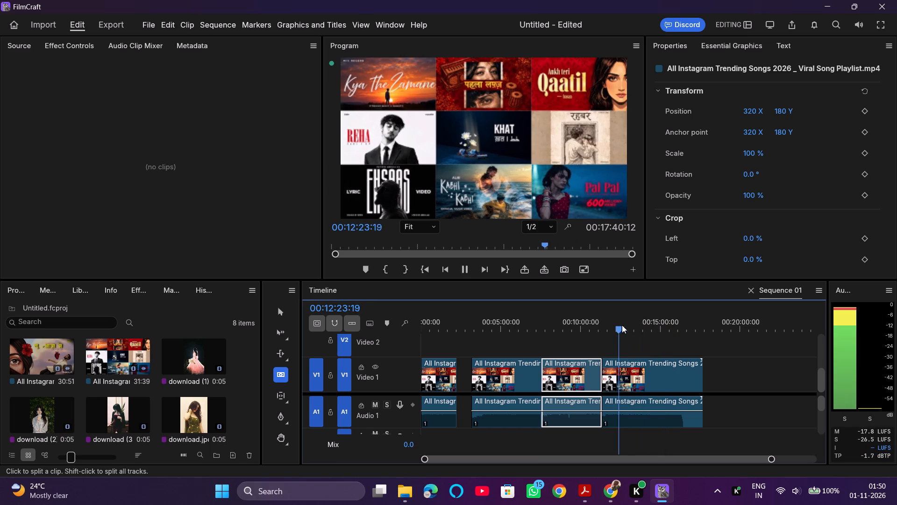
{"action": "left_click", "coordinate": [627, 327]}
{"action": "key", "text": "space"}
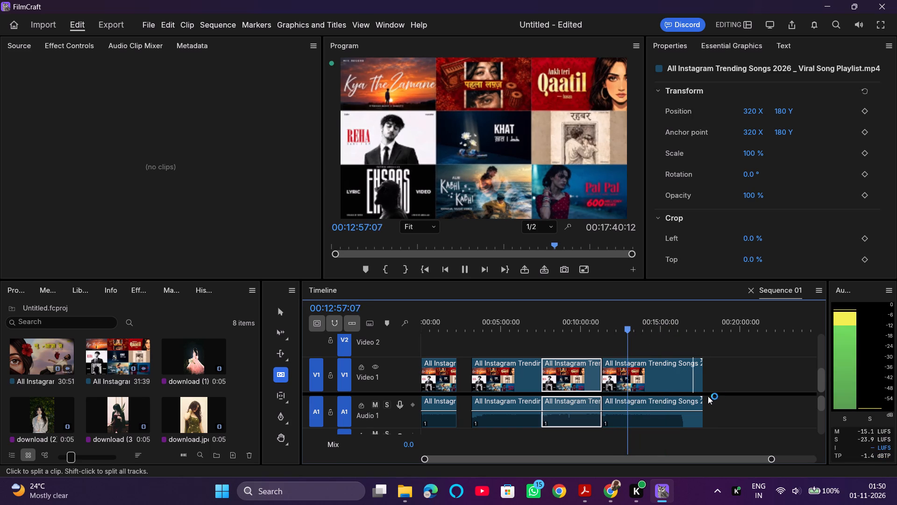
Delete the last playlist clip, from 00:11:19:18 to the sequence end, from Video 1 and Audio 1.
{"action": "left_click_drag", "start_coordinate": [712, 345], "coordinate": [643, 426]}
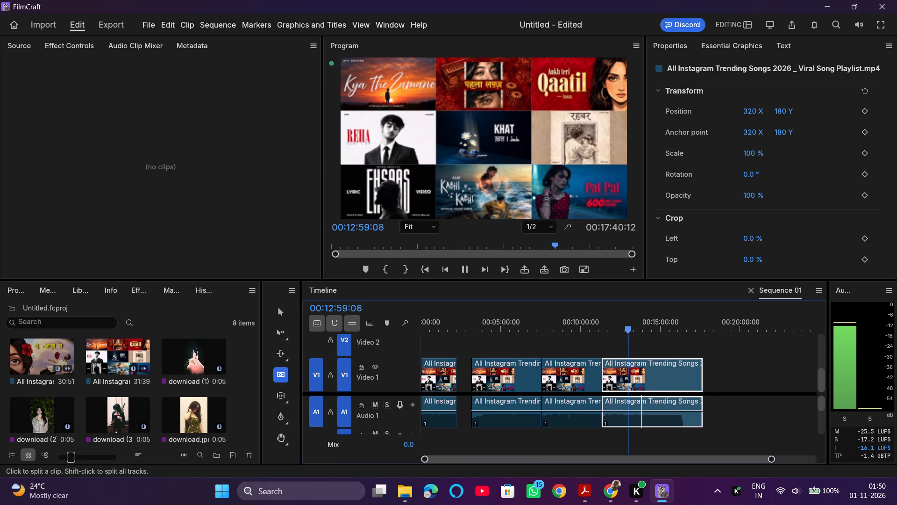
{"action": "key", "text": "Delete"}
Listen to the two remaining adjacent playlist clips at several points between about 4:43 and 9:50.
{"action": "left_click", "coordinate": [577, 330]}
{"action": "key", "text": "space"}
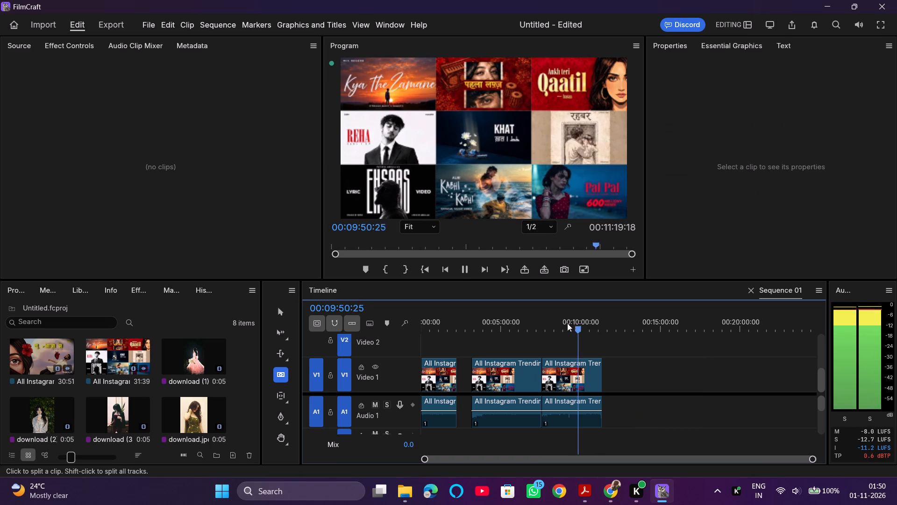
{"action": "left_click", "coordinate": [565, 323]}
{"action": "key", "text": "space"}
{"action": "left_click", "coordinate": [559, 322]}
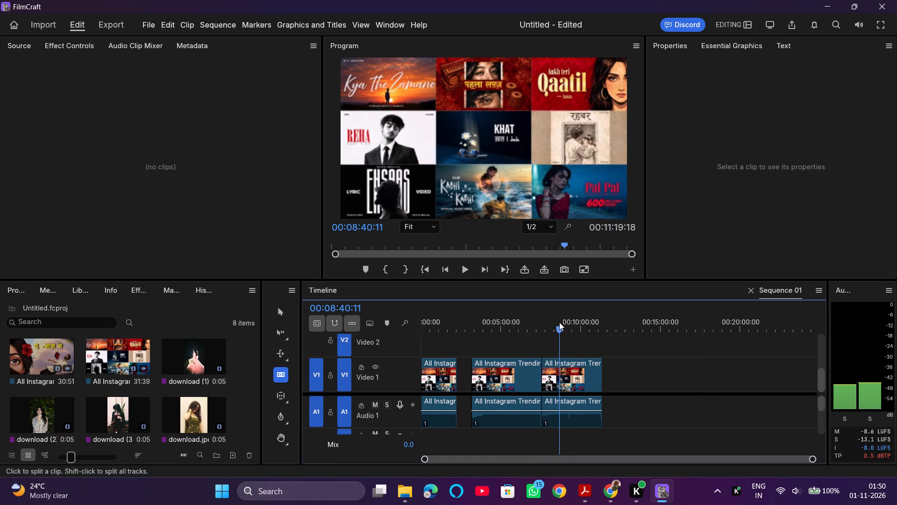
{"action": "left_click", "coordinate": [512, 323]}
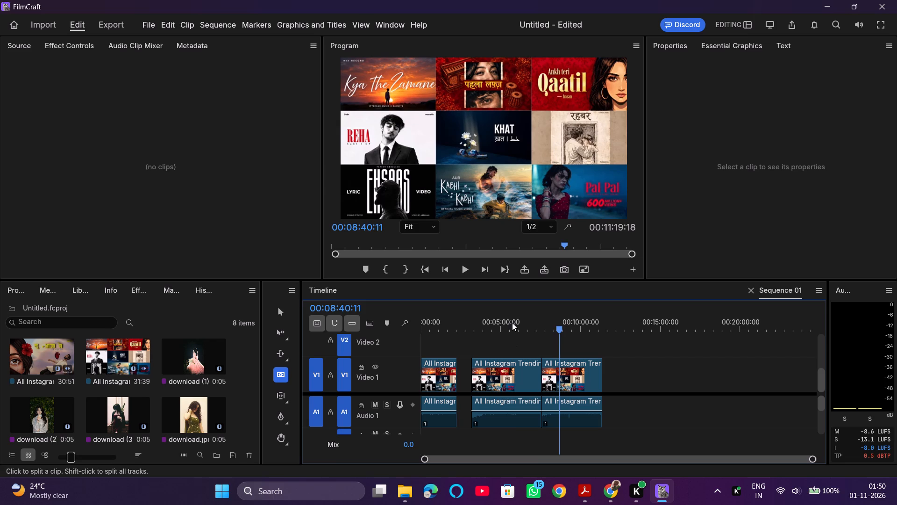
{"action": "left_click", "coordinate": [278, 315]}
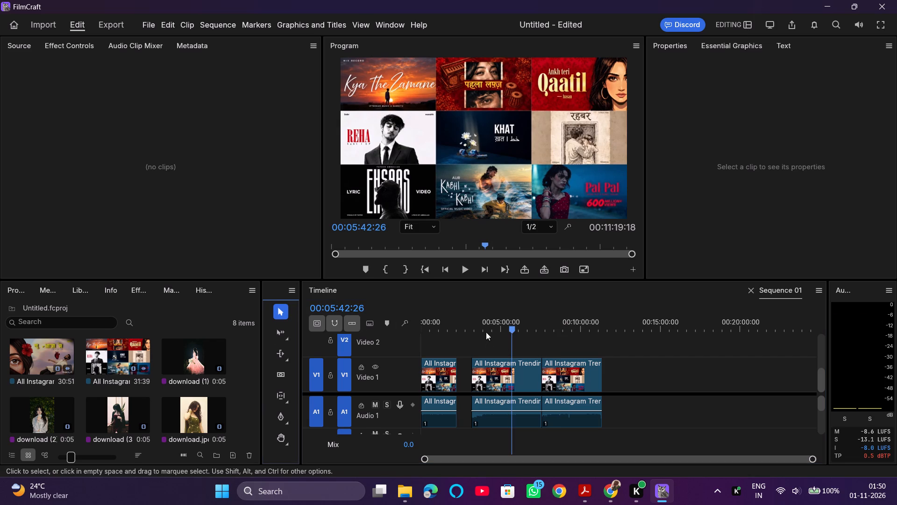
{"action": "left_click_drag", "start_coordinate": [486, 332], "coordinate": [466, 332]}
{"action": "left_click", "coordinate": [496, 327]}
{"action": "key", "text": "space"}
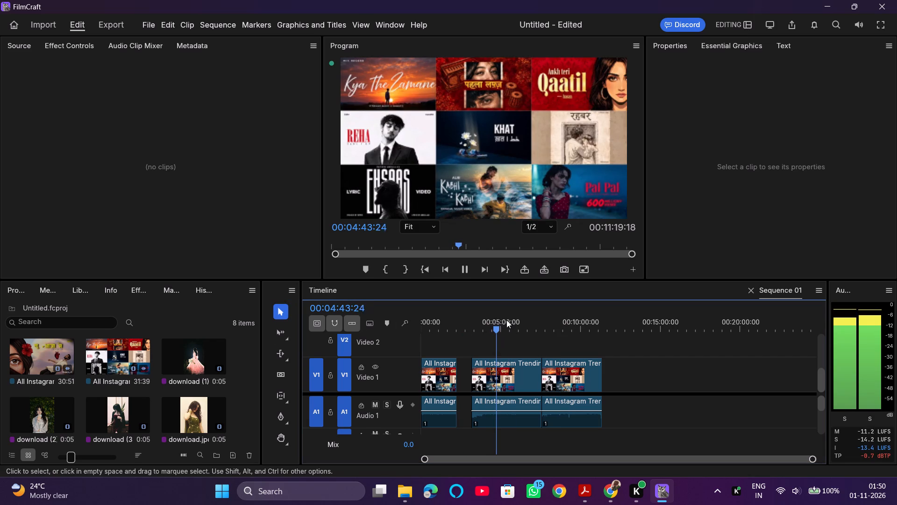
{"action": "left_click", "coordinate": [513, 325]}
{"action": "key", "text": "space"}
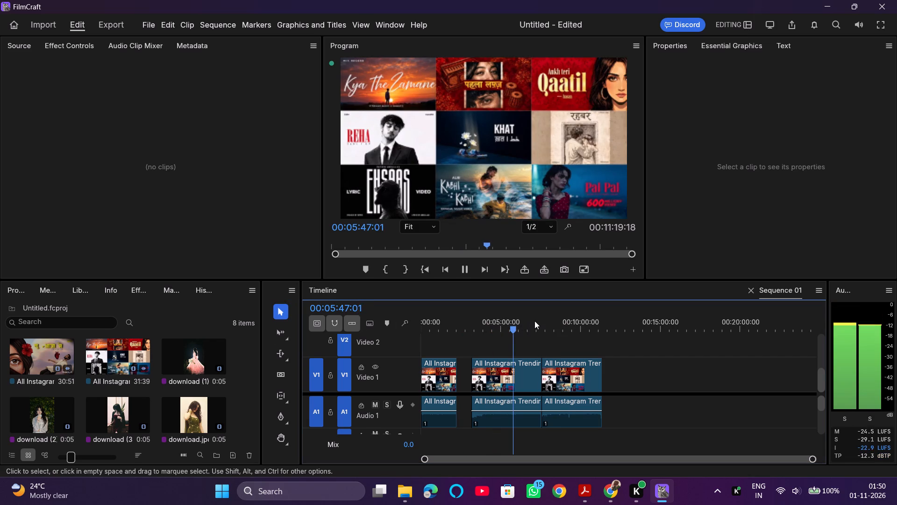
{"action": "left_click", "coordinate": [531, 327]}
{"action": "key", "text": "space"}
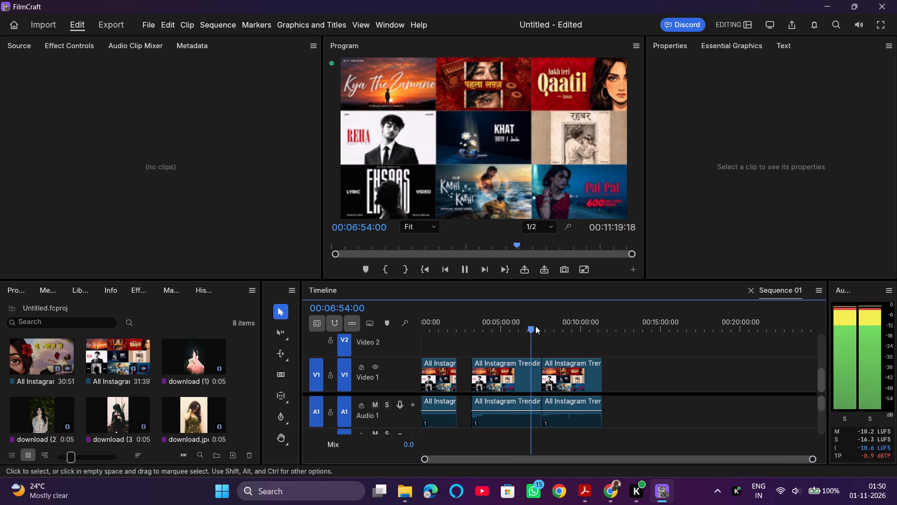
{"action": "left_click", "coordinate": [535, 326]}
Listen to the first playlist clip at its start and at several points up to about 2:13.
{"action": "left_click", "coordinate": [441, 325]}
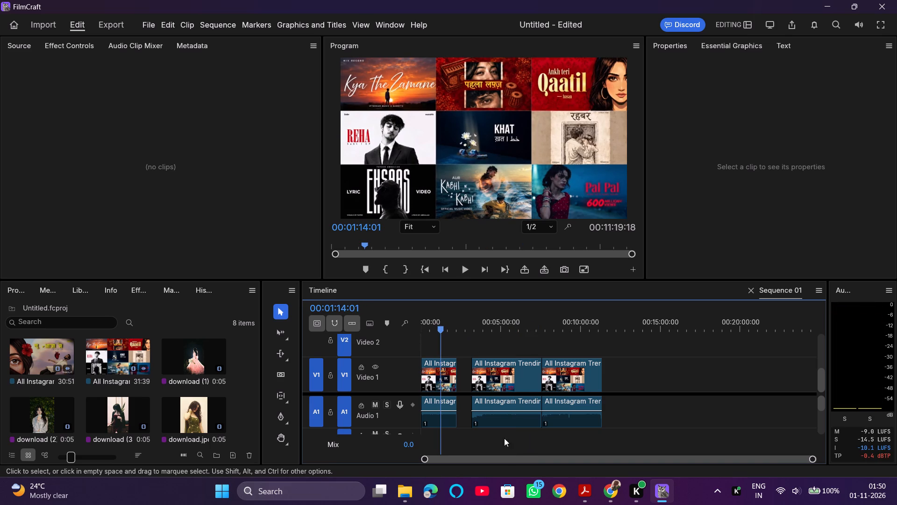
{"action": "left_click_drag", "start_coordinate": [494, 454], "coordinate": [451, 455]}
{"action": "left_click", "coordinate": [424, 331]}
{"action": "key", "text": "space"}
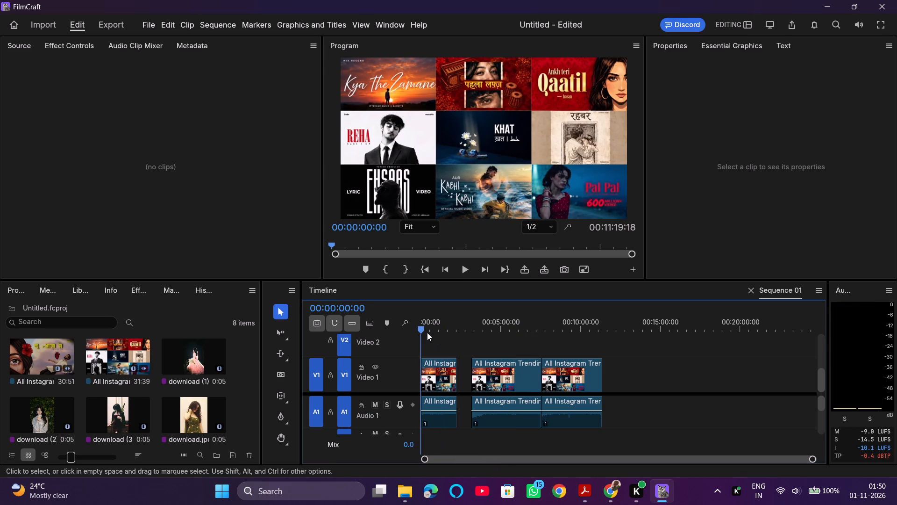
{"action": "key", "text": "space"}
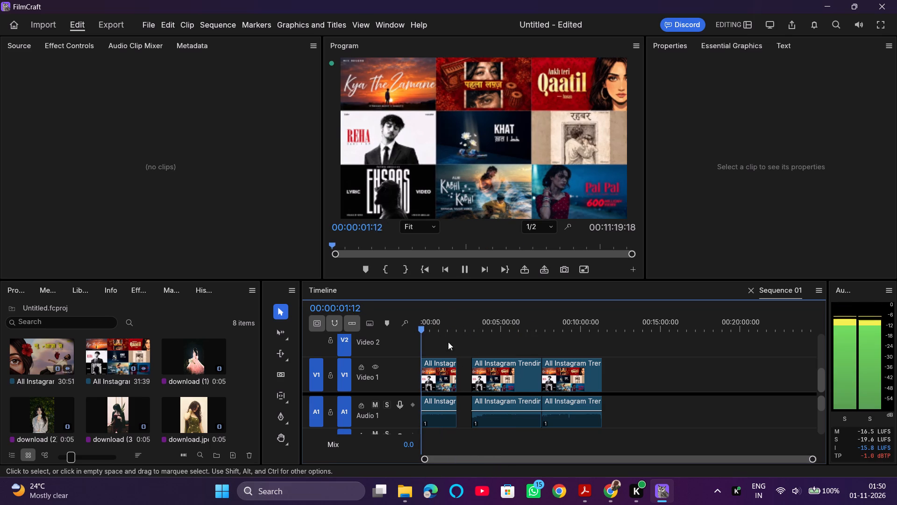
{"action": "left_click", "coordinate": [438, 323]}
{"action": "key", "text": "space"}
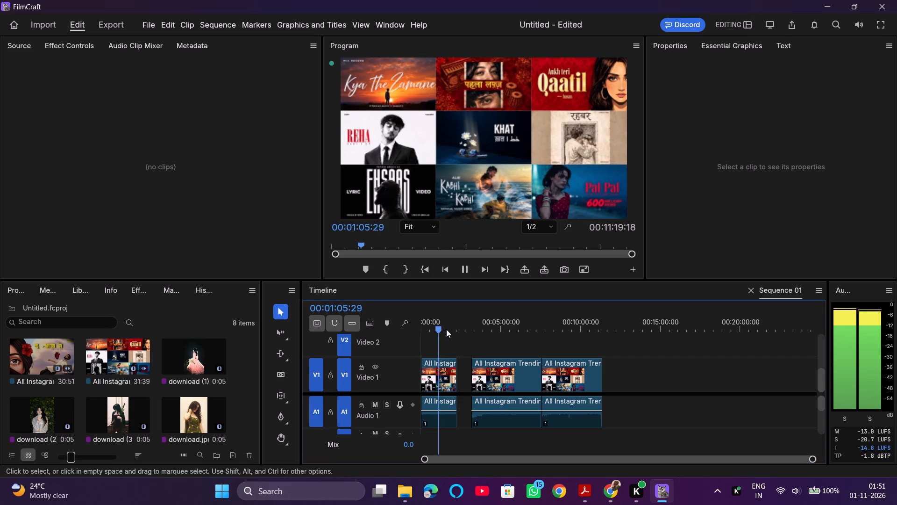
{"action": "left_click", "coordinate": [455, 318]}
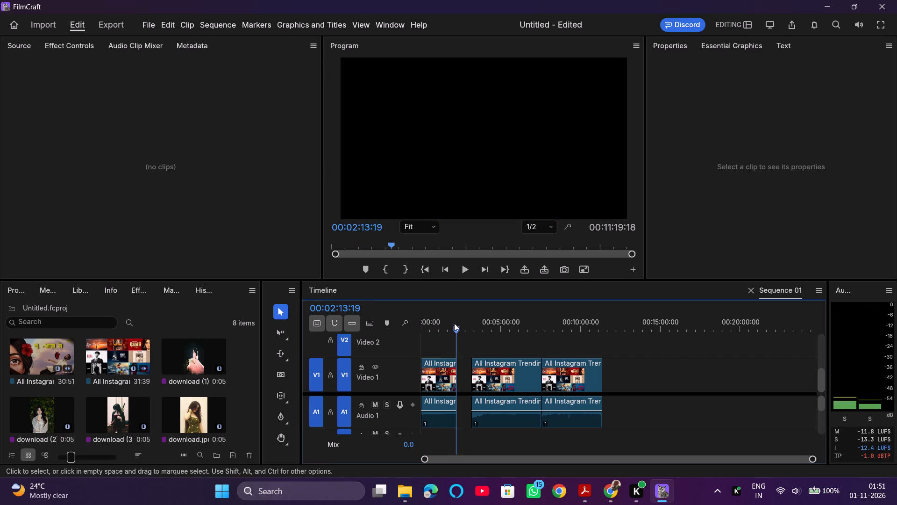
{"action": "key", "text": "space"}
Listen again to the two adjacent playlist clips after the gap at several points between about 3:35 and 9:10.
{"action": "left_click", "coordinate": [494, 332]}
{"action": "key", "text": "space"}
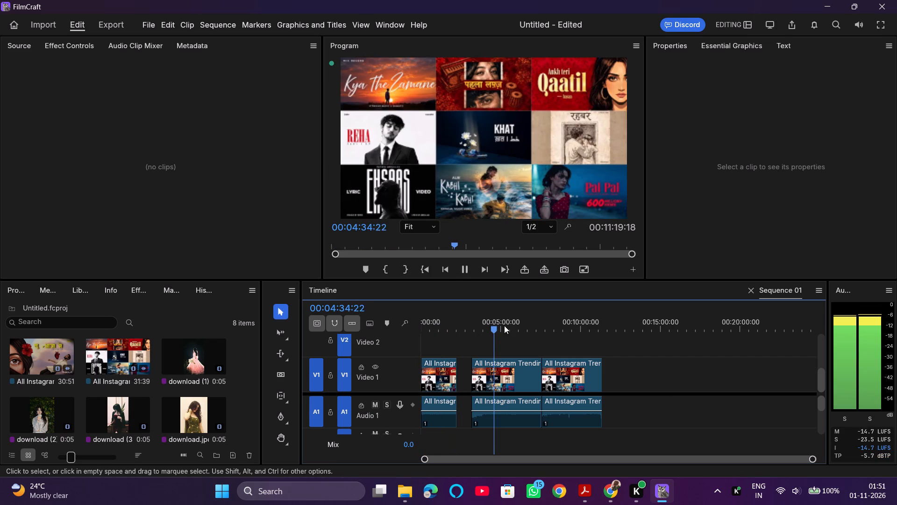
{"action": "left_click", "coordinate": [536, 322]}
{"action": "key", "text": "space"}
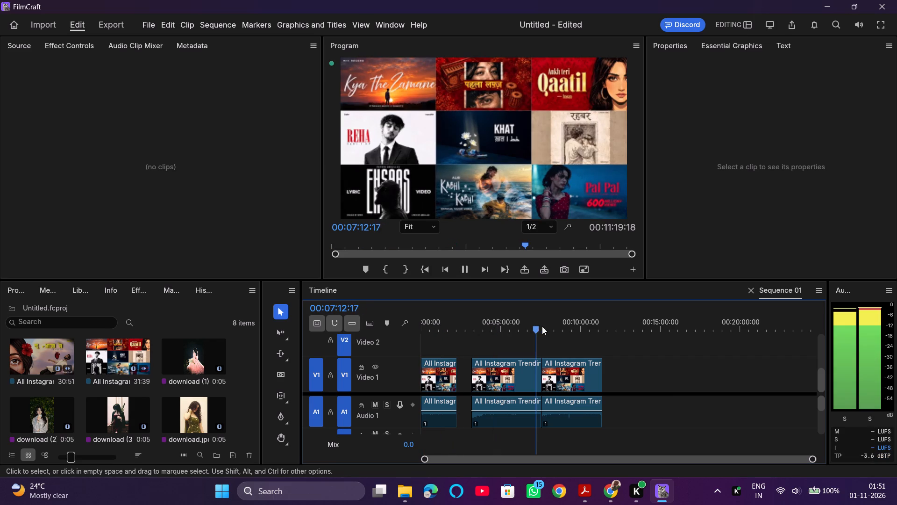
{"action": "left_click", "coordinate": [478, 324]}
{"action": "key", "text": "space"}
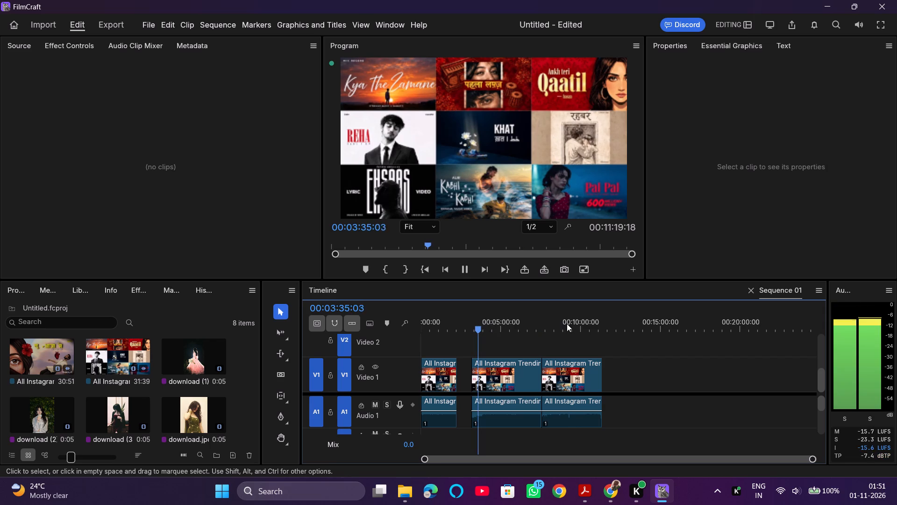
{"action": "left_click", "coordinate": [567, 324]}
{"action": "key", "text": "space"}
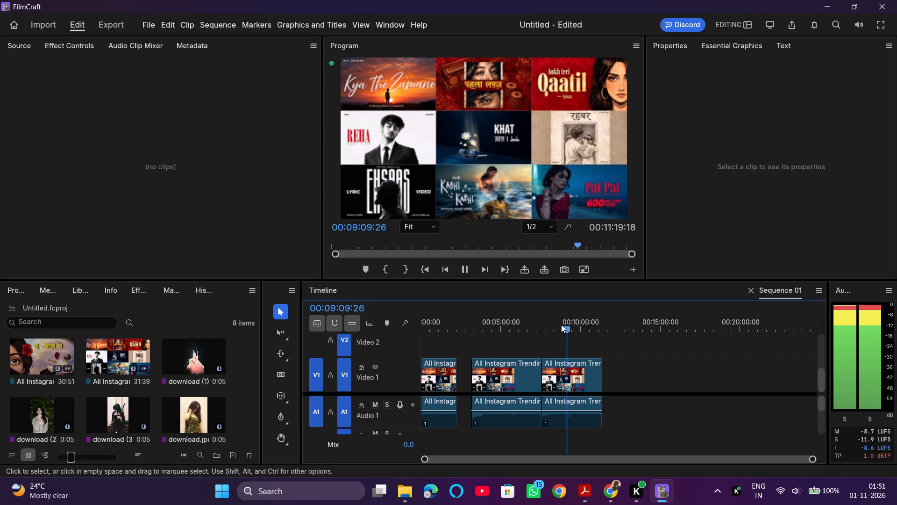
{"action": "key", "text": "space"}
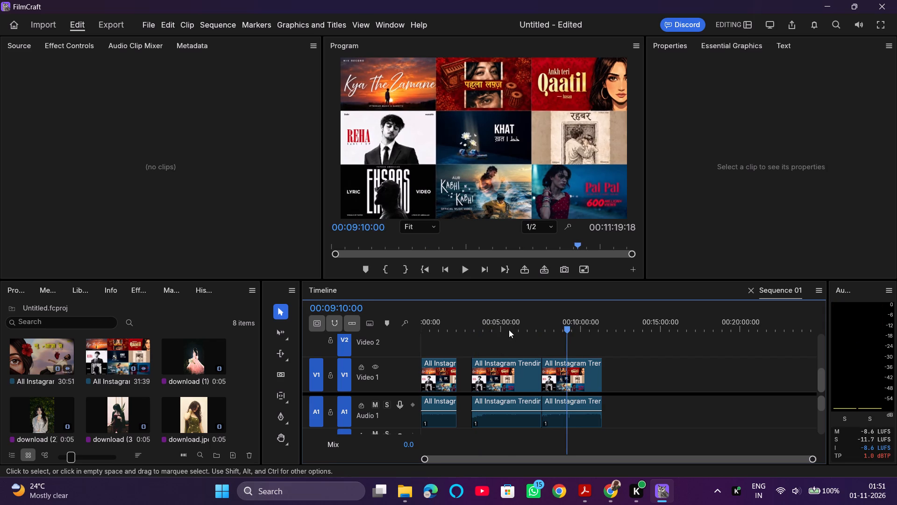
{"action": "left_click", "coordinate": [508, 330]}
{"action": "key", "text": "space"}
{"action": "left_click", "coordinate": [480, 325]}
{"action": "key", "text": "space"}
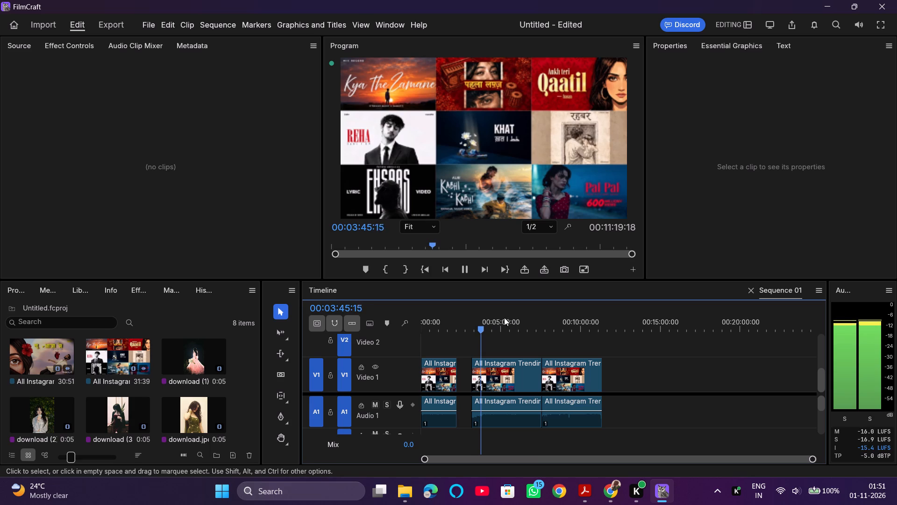
Listen to the two adjacent playlist clips after the gap at several points between about 6:06 and 10:13.
{"action": "left_click", "coordinate": [518, 323]}
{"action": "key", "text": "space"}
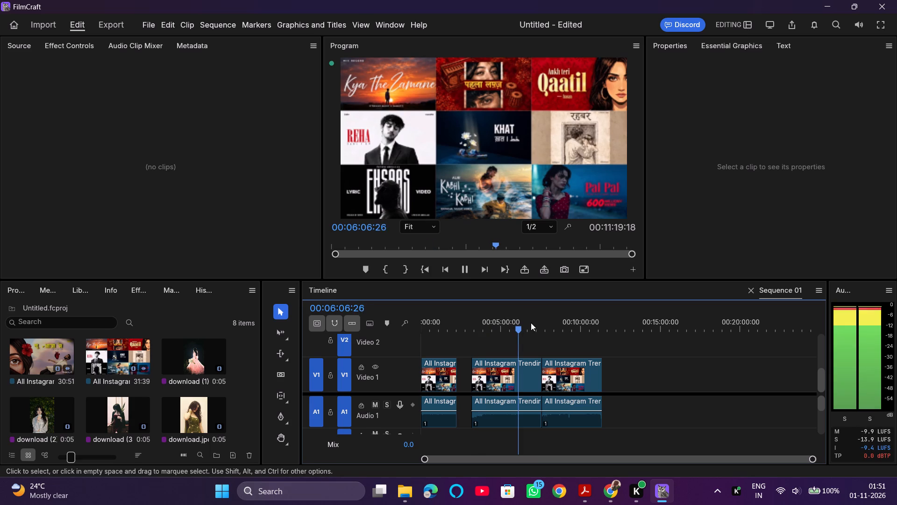
{"action": "left_click", "coordinate": [536, 328]}
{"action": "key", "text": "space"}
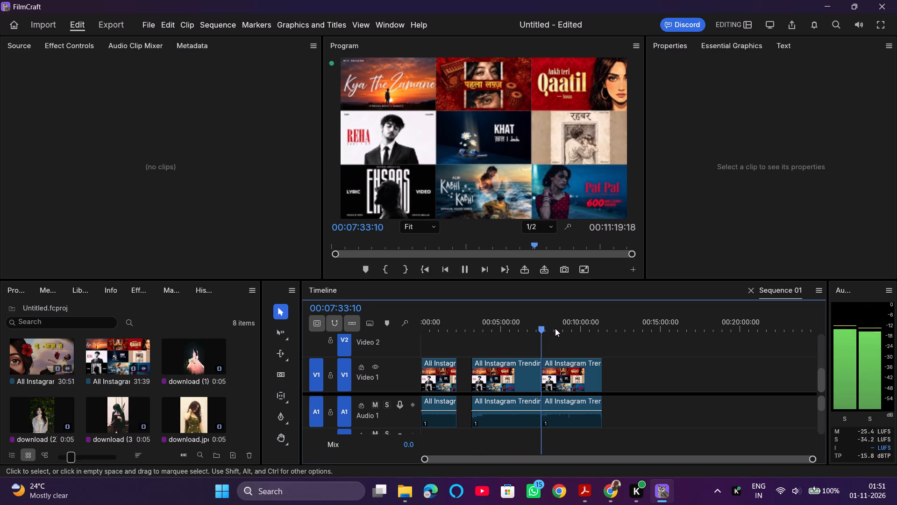
{"action": "left_click", "coordinate": [560, 328]}
{"action": "left_click", "coordinate": [583, 329]}
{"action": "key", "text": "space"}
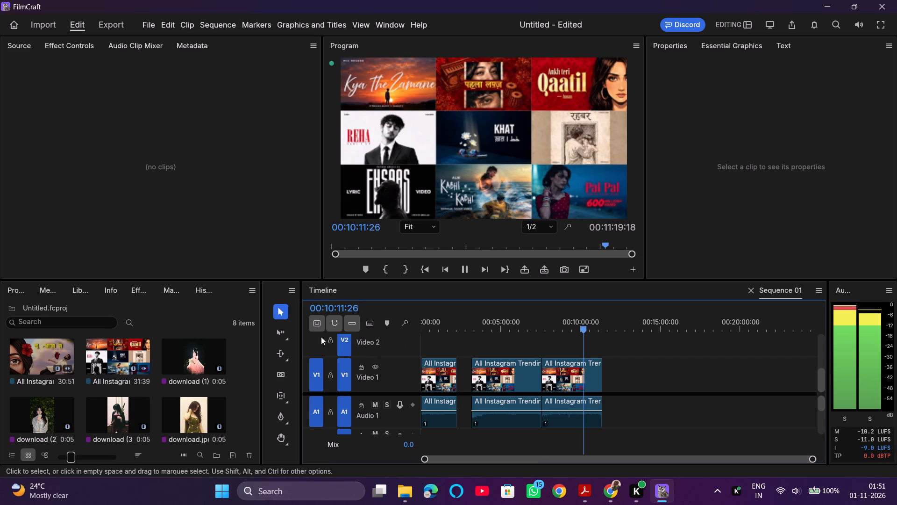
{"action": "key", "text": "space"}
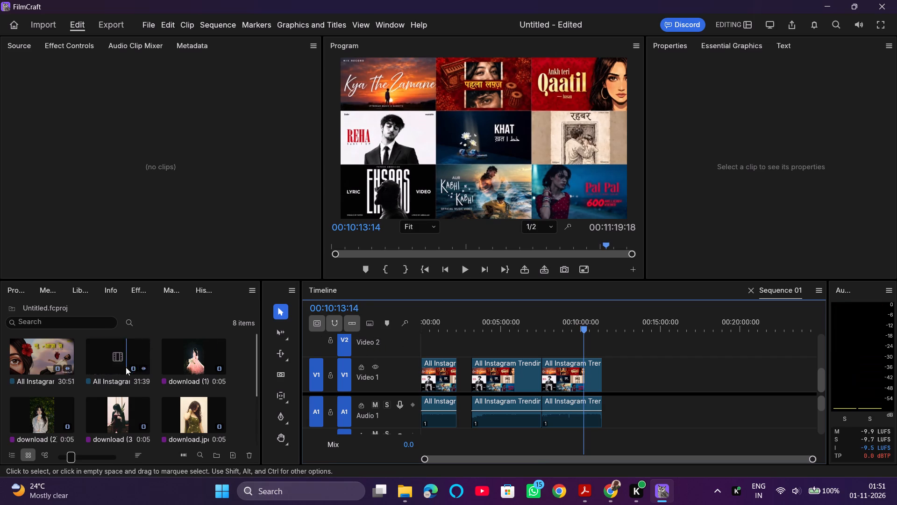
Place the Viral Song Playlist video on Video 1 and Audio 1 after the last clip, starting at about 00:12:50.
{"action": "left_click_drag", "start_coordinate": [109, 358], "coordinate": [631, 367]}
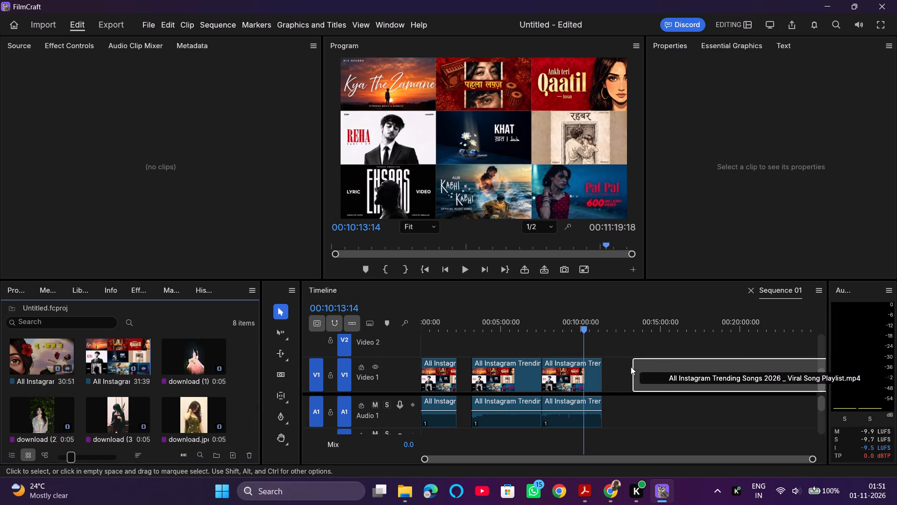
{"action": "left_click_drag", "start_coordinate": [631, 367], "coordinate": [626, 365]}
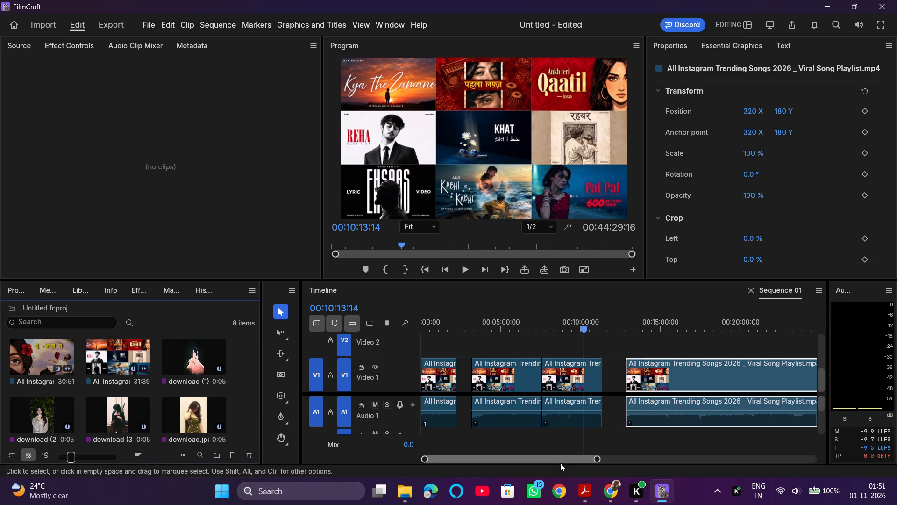
Listen to the newly placed playlist clip at several points between about 31:24 and 41:13, ending at about 38:42.
{"action": "left_click_drag", "start_coordinate": [560, 463], "coordinate": [738, 450]}
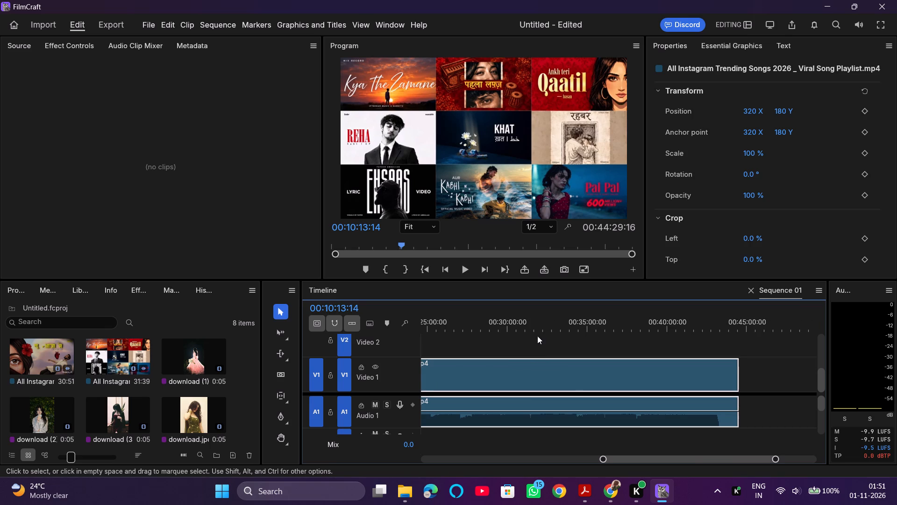
{"action": "left_click", "coordinate": [537, 334]}
{"action": "left_click", "coordinate": [529, 325]}
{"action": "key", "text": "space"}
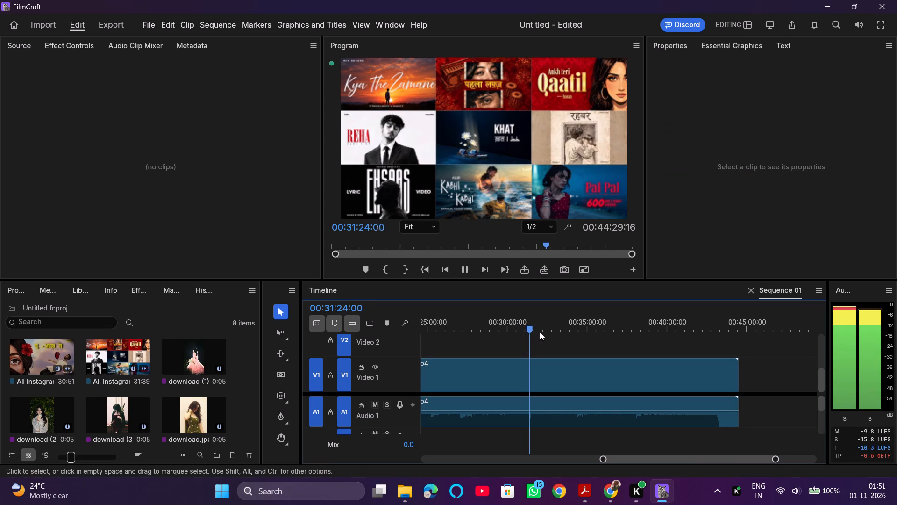
{"action": "left_click", "coordinate": [589, 325]}
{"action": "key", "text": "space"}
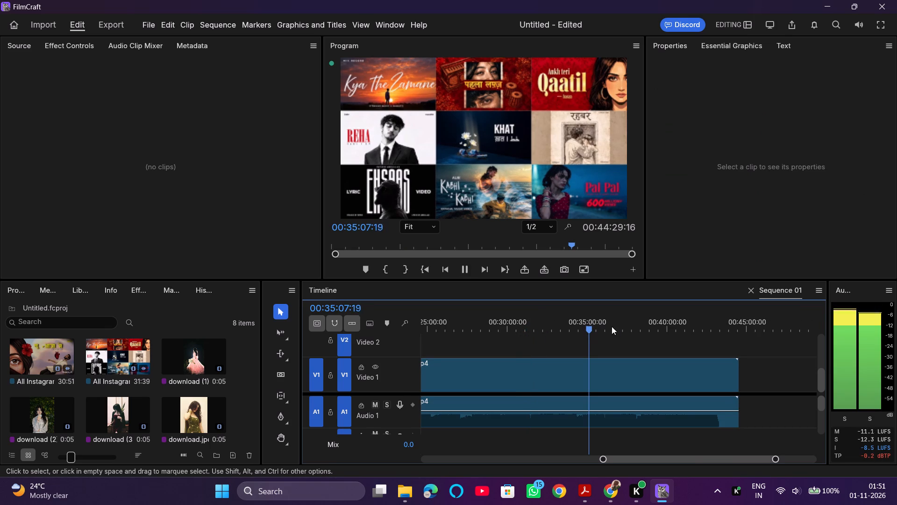
{"action": "left_click", "coordinate": [598, 330]}
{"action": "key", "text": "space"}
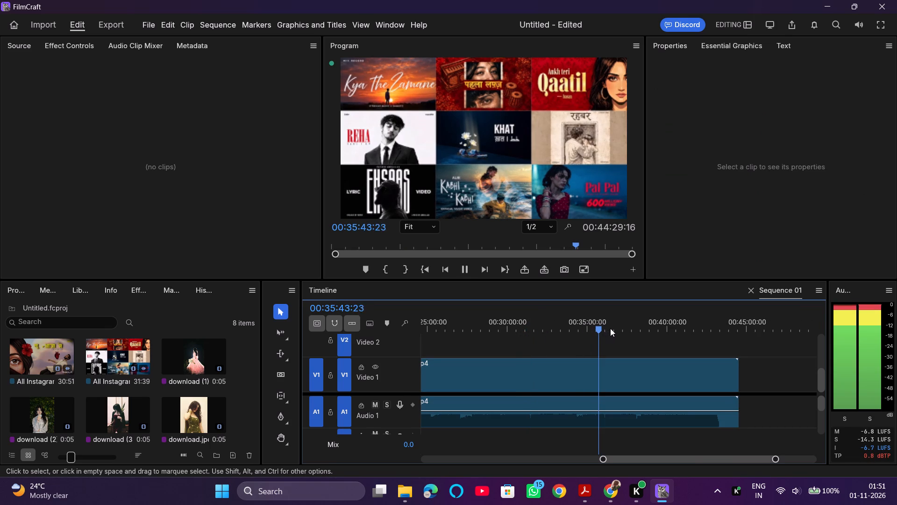
{"action": "left_click", "coordinate": [610, 328]}
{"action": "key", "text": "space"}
{"action": "left_click", "coordinate": [623, 329]}
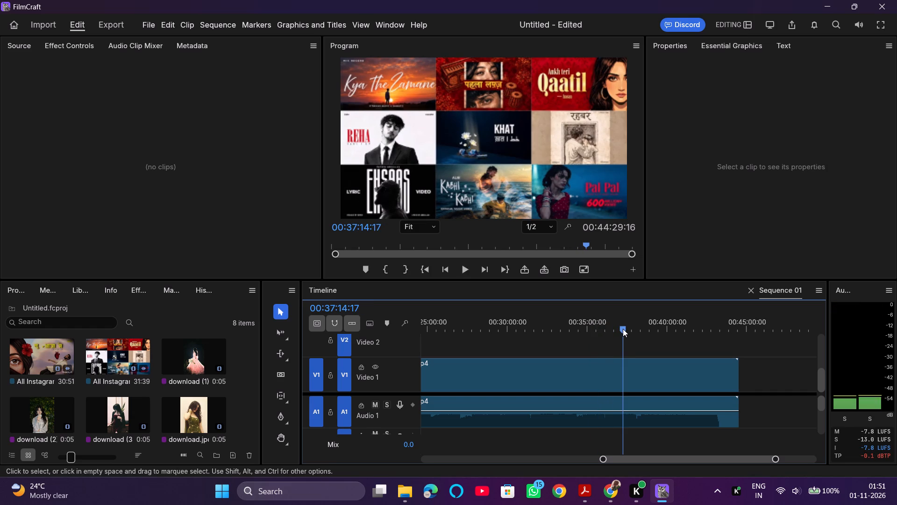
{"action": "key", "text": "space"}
{"action": "left_click", "coordinate": [640, 329]}
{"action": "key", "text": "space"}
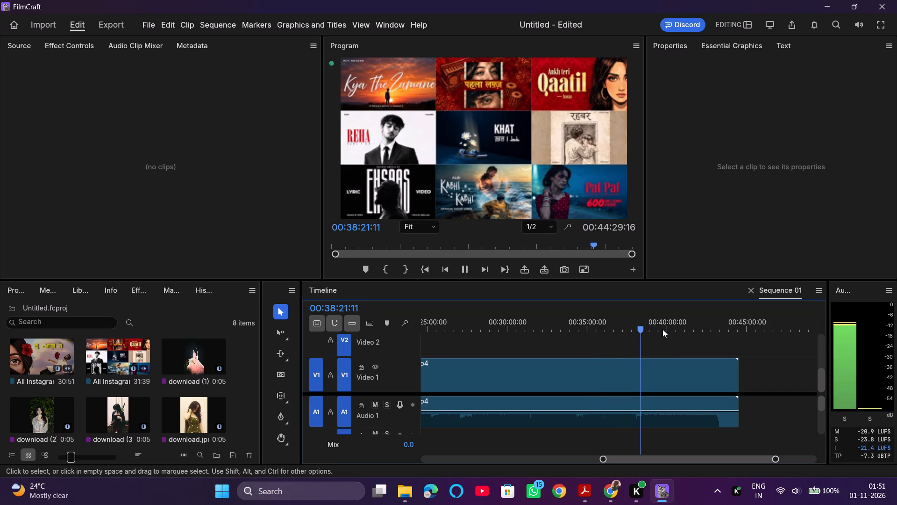
{"action": "left_click", "coordinate": [662, 329]}
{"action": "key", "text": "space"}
{"action": "left_click", "coordinate": [686, 328]}
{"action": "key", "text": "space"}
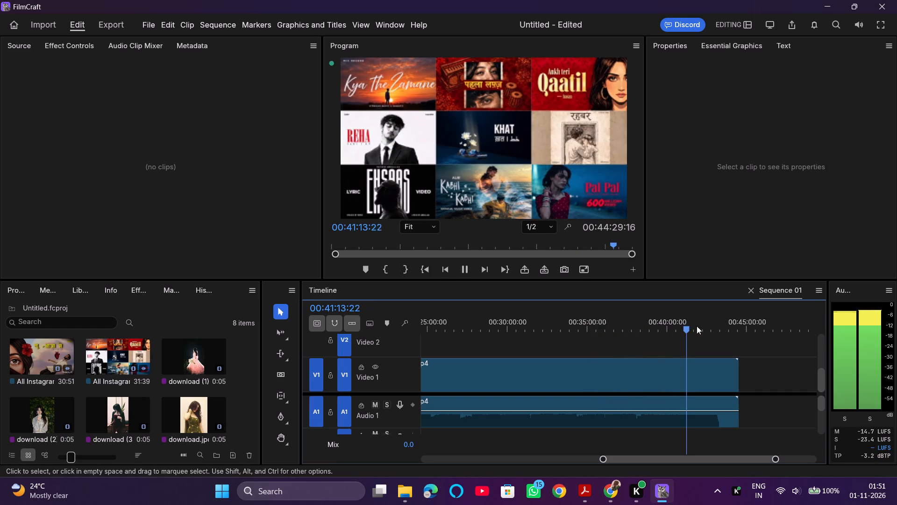
{"action": "left_click", "coordinate": [646, 332]}
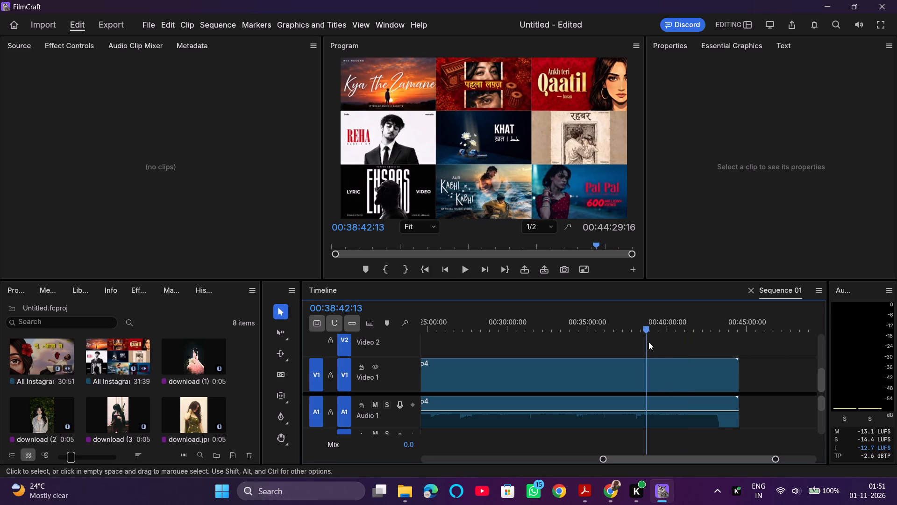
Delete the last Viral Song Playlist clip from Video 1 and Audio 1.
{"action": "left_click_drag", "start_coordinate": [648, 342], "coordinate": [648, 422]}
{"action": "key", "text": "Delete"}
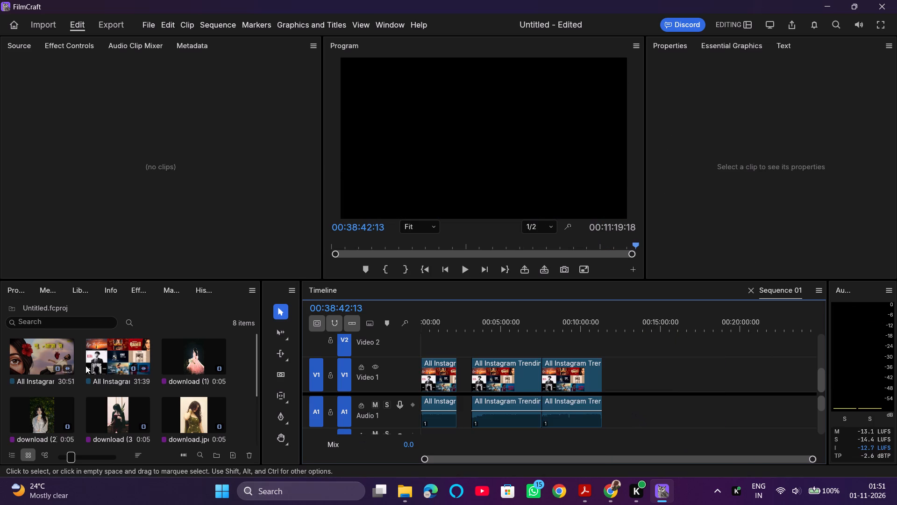
Place the Taare x Pal Pal x Aarzu playlist video on Video 1 and Audio 1 after the last clip, starting at about 00:12:40.
{"action": "left_click_drag", "start_coordinate": [49, 360], "coordinate": [623, 377]}
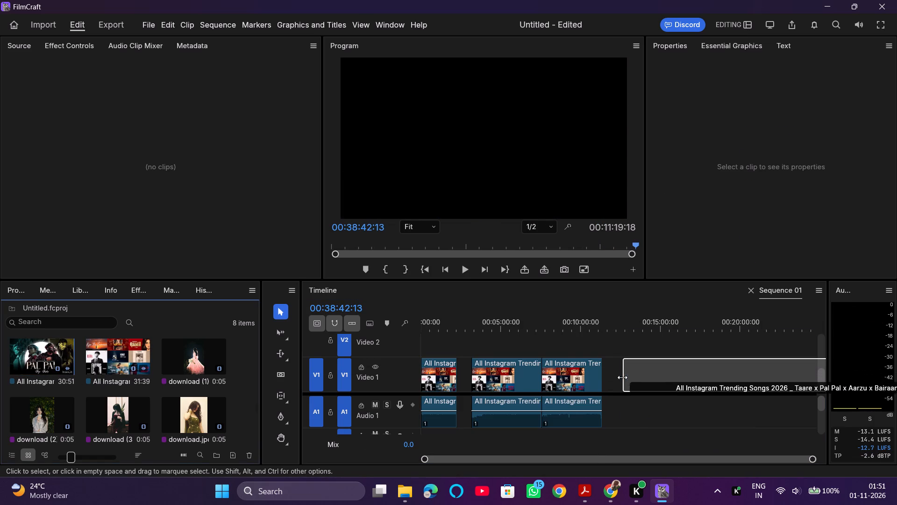
Preview the newly placed Taare x Pal Pal x Aarzu clip at several points between about 15:00 and 23:15.
{"action": "left_click", "coordinate": [660, 323]}
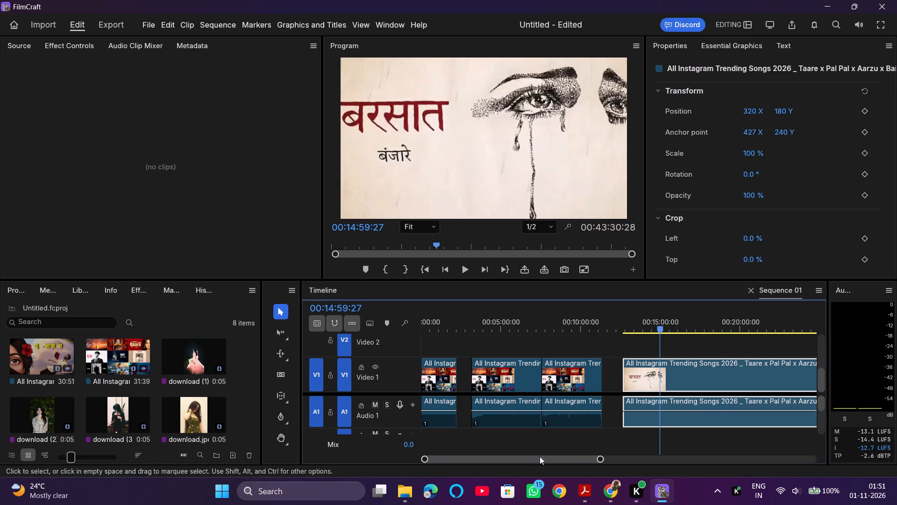
{"action": "left_click_drag", "start_coordinate": [539, 456], "coordinate": [615, 455]}
{"action": "left_click", "coordinate": [563, 324]}
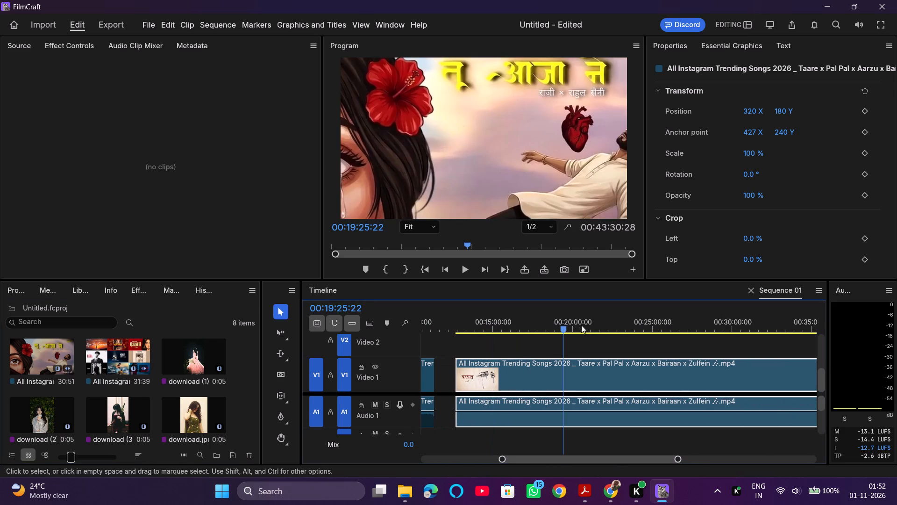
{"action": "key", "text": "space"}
{"action": "left_click", "coordinate": [526, 325]}
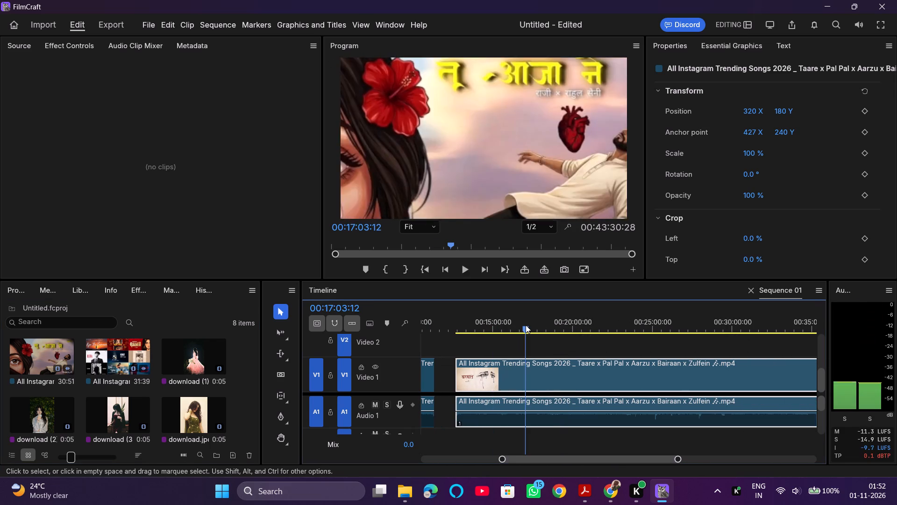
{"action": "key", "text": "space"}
{"action": "left_click", "coordinate": [625, 328]}
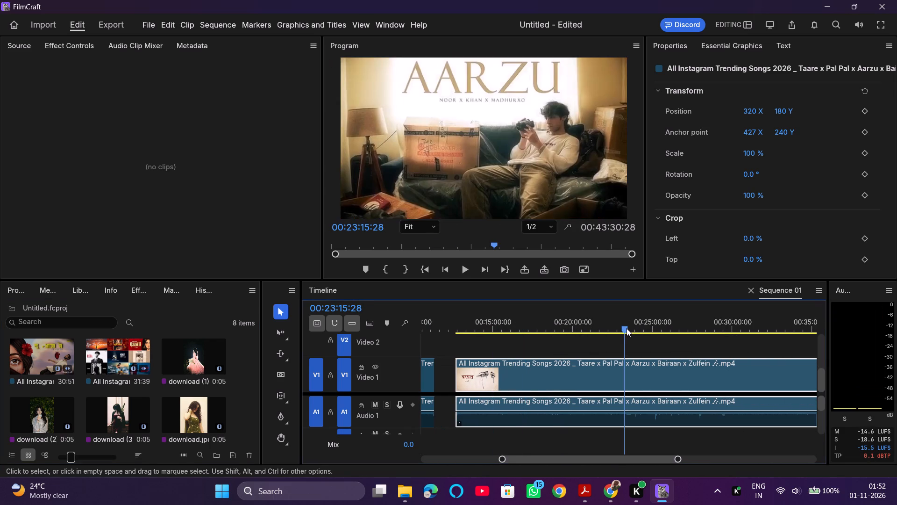
Find the song change after the red Madira cover and split the newly added playlist clip there, at 00:27:58:24, on Video 1 and Audio 1.
{"action": "key", "text": "space"}
{"action": "left_click", "coordinate": [657, 332]}
{"action": "key", "text": "space"}
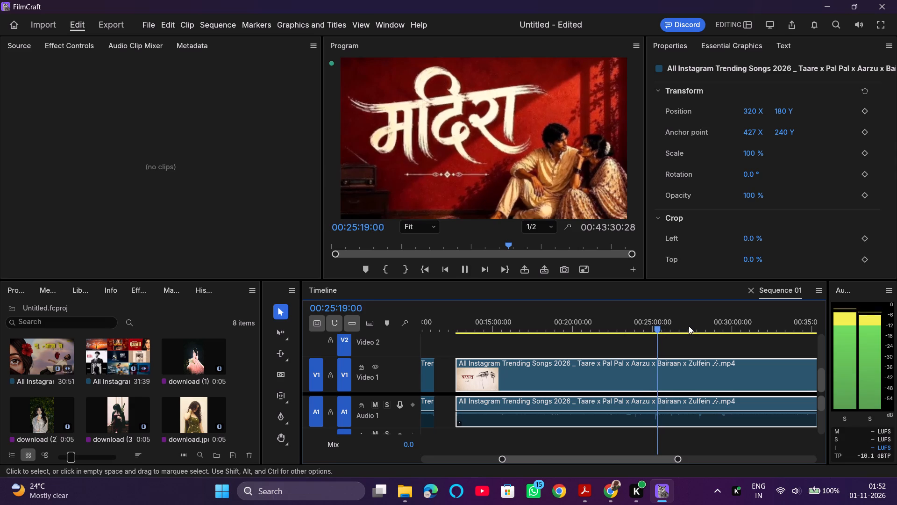
{"action": "left_click", "coordinate": [705, 326]}
{"action": "key", "text": "space"}
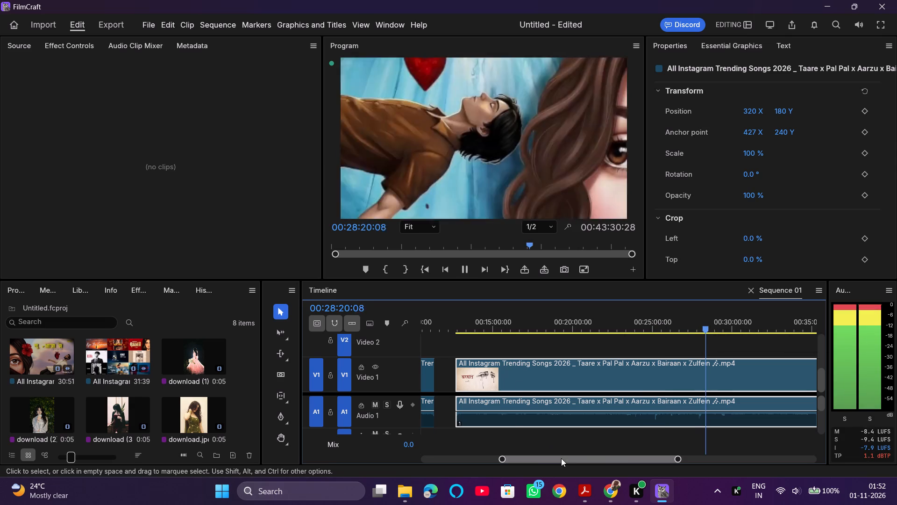
{"action": "left_click_drag", "start_coordinate": [561, 458], "coordinate": [629, 460]}
{"action": "left_click", "coordinate": [534, 330]}
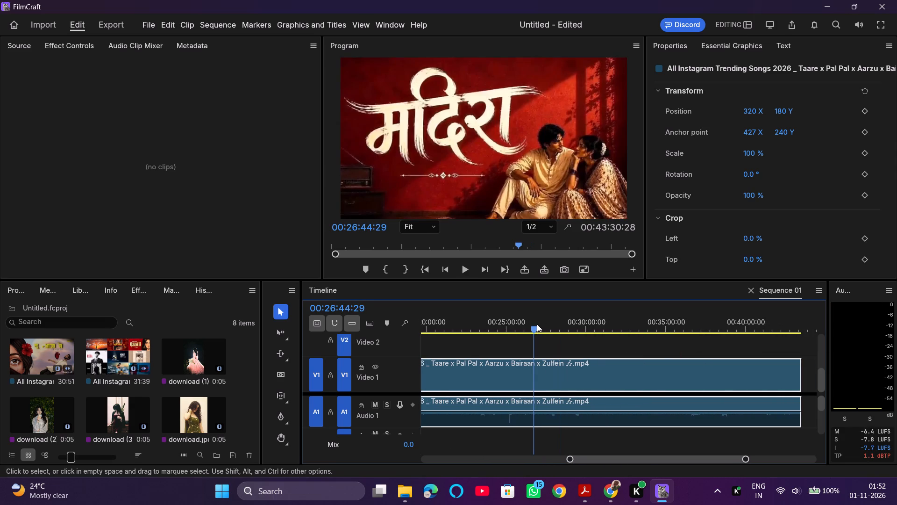
{"action": "key", "text": "space"}
{"action": "left_click", "coordinate": [545, 328]}
{"action": "left_click", "coordinate": [548, 329]}
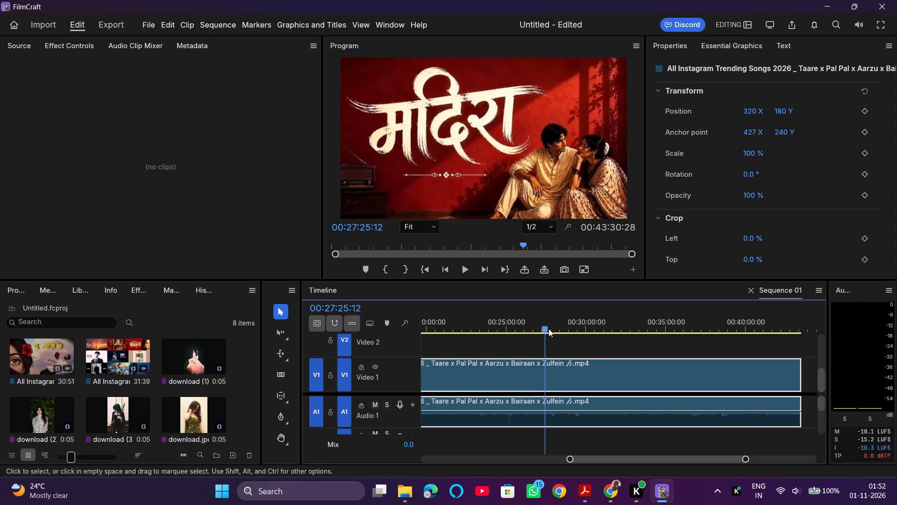
{"action": "left_click", "coordinate": [549, 329]}
{"action": "key", "text": "space"}
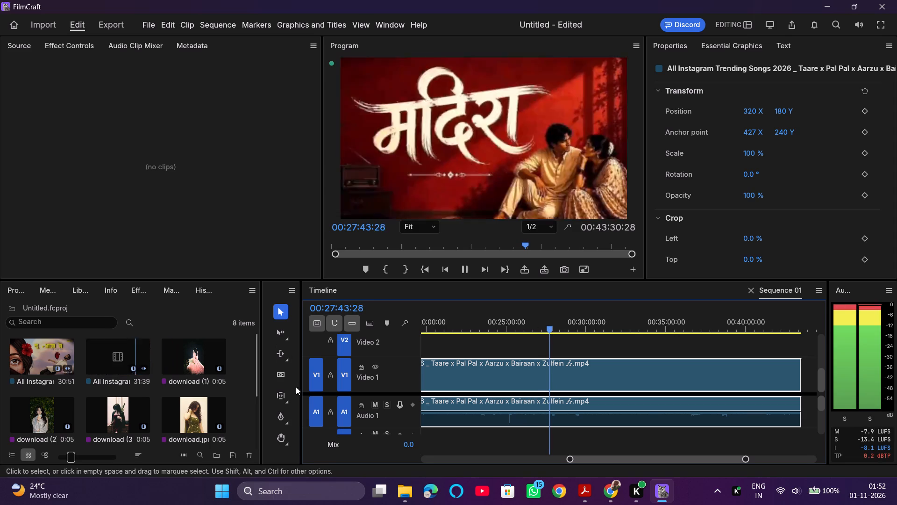
{"action": "left_click", "coordinate": [283, 375]}
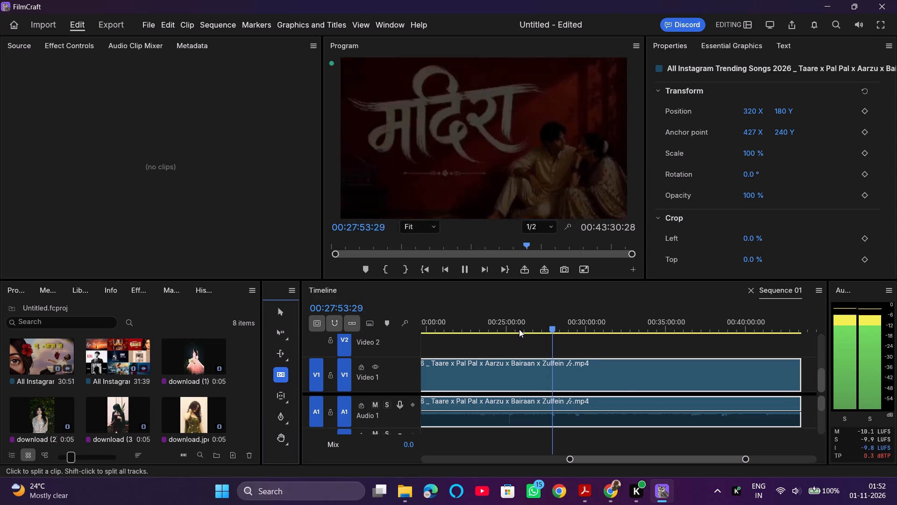
{"action": "left_click", "coordinate": [465, 267]}
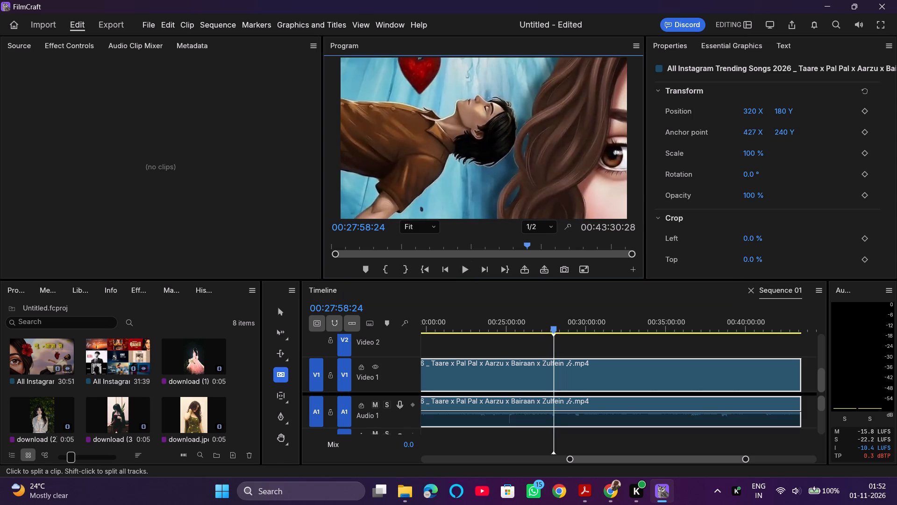
{"action": "left_click", "coordinate": [554, 368]}
Listen between about 30:00 and 30:44 to locate the next song change after the 00:27:58:24 cut.
{"action": "left_click", "coordinate": [598, 323]}
{"action": "key", "text": "space"}
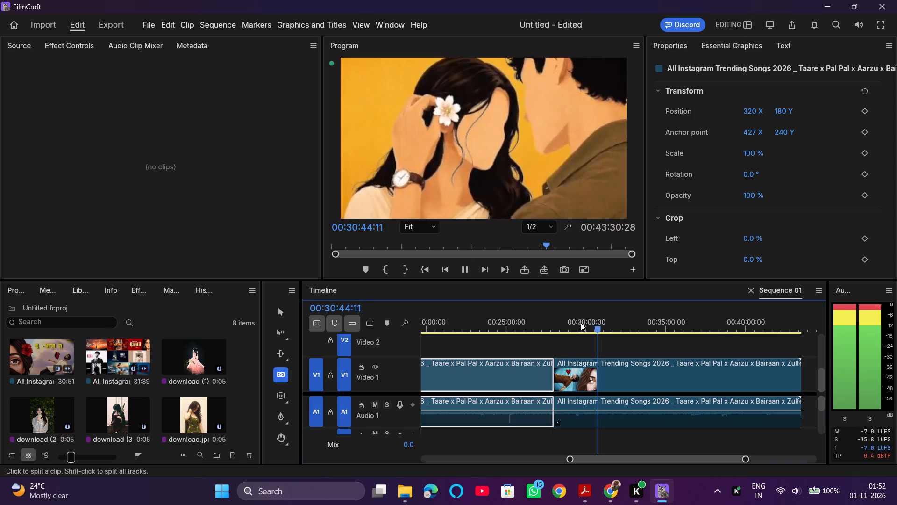
{"action": "left_click", "coordinate": [580, 323]}
{"action": "left_click", "coordinate": [590, 324]}
{"action": "key", "text": "space"}
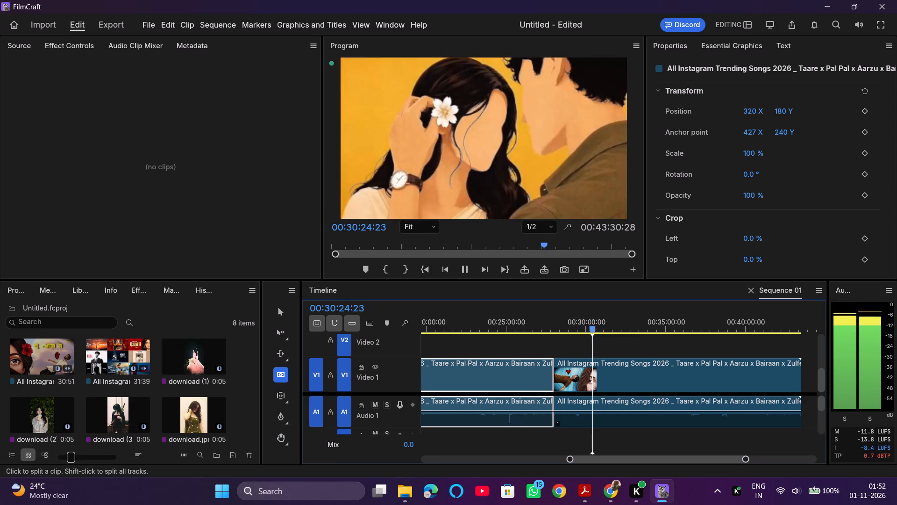
{"action": "key", "text": "Left"}
{"action": "key", "text": "Left"}
{"action": "key", "text": "Left"}
{"action": "key", "text": "Left"}
{"action": "key", "text": "Left"}
{"action": "key", "text": "Left"}
{"action": "key", "text": "Left"}
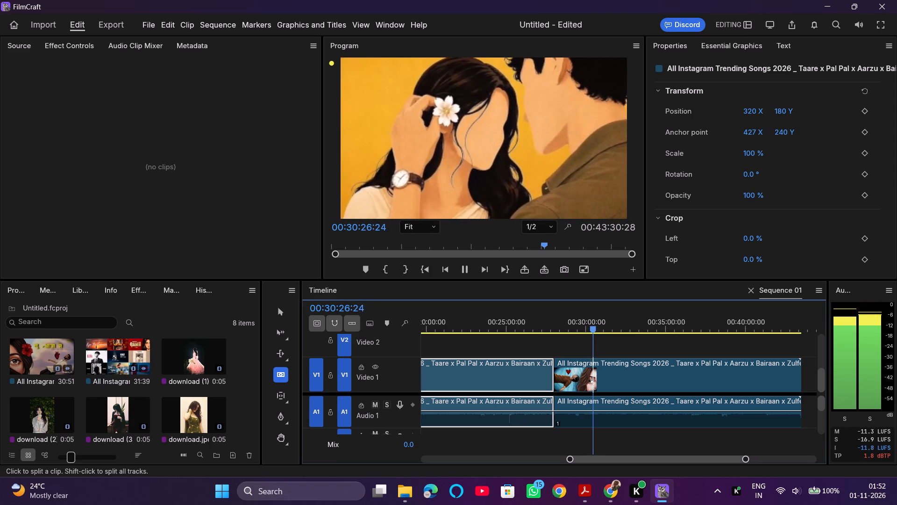
{"action": "key", "text": "Left"}
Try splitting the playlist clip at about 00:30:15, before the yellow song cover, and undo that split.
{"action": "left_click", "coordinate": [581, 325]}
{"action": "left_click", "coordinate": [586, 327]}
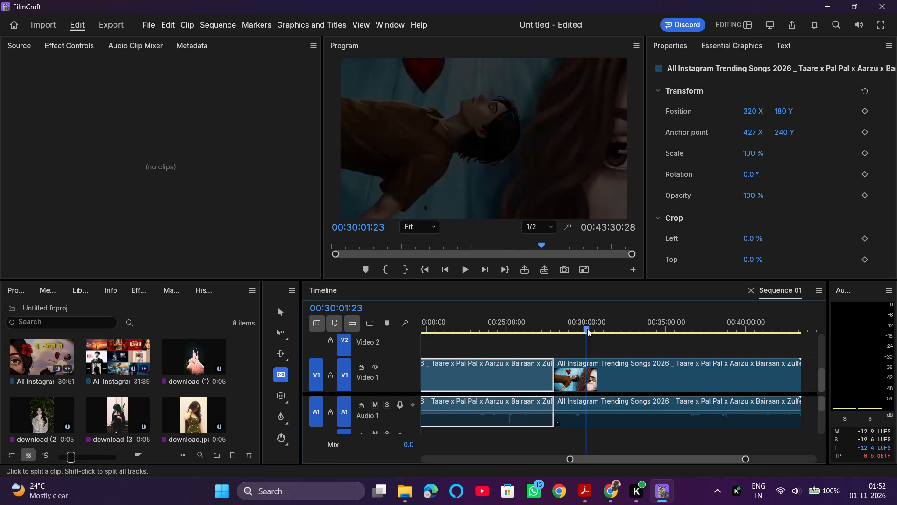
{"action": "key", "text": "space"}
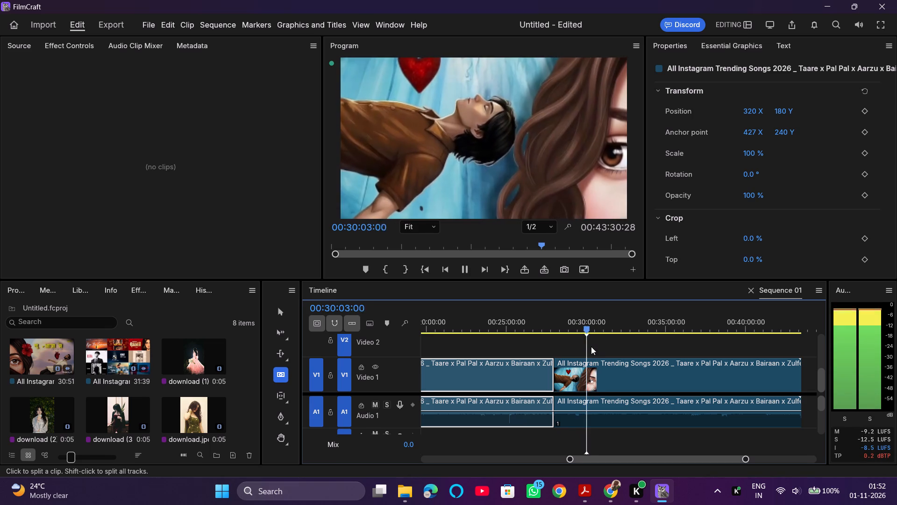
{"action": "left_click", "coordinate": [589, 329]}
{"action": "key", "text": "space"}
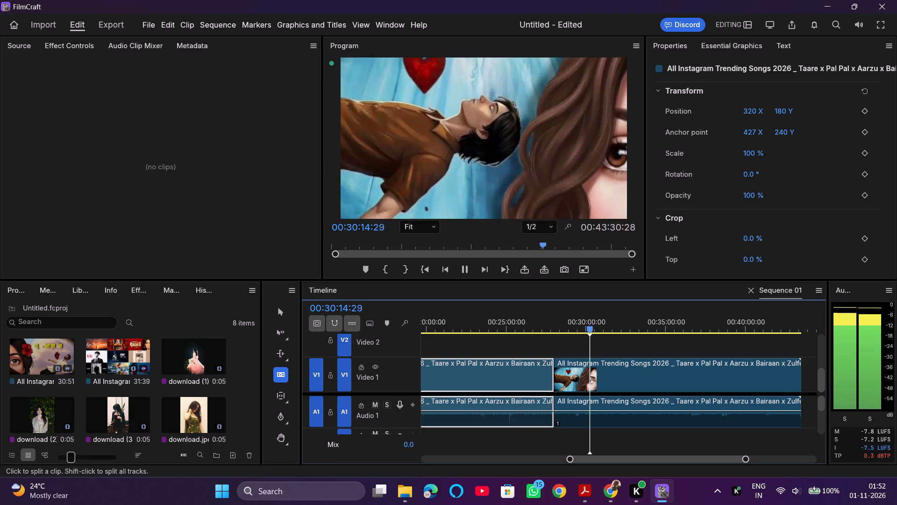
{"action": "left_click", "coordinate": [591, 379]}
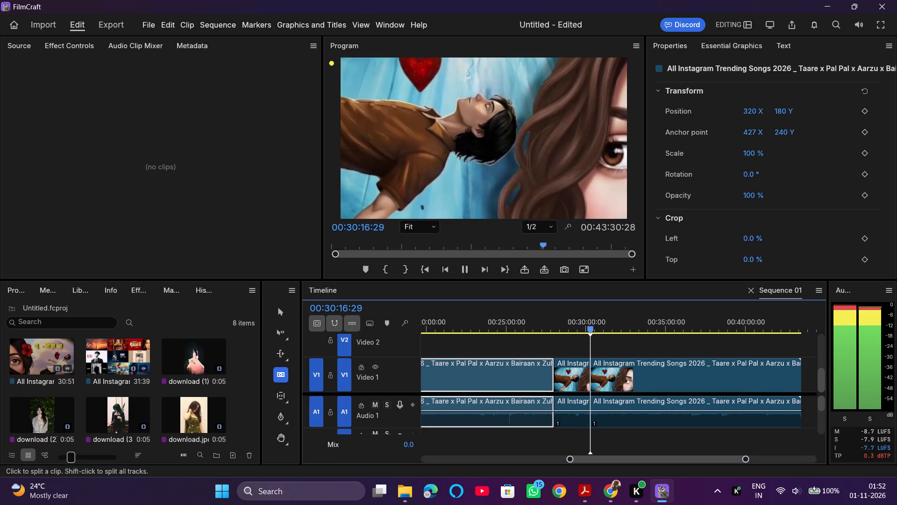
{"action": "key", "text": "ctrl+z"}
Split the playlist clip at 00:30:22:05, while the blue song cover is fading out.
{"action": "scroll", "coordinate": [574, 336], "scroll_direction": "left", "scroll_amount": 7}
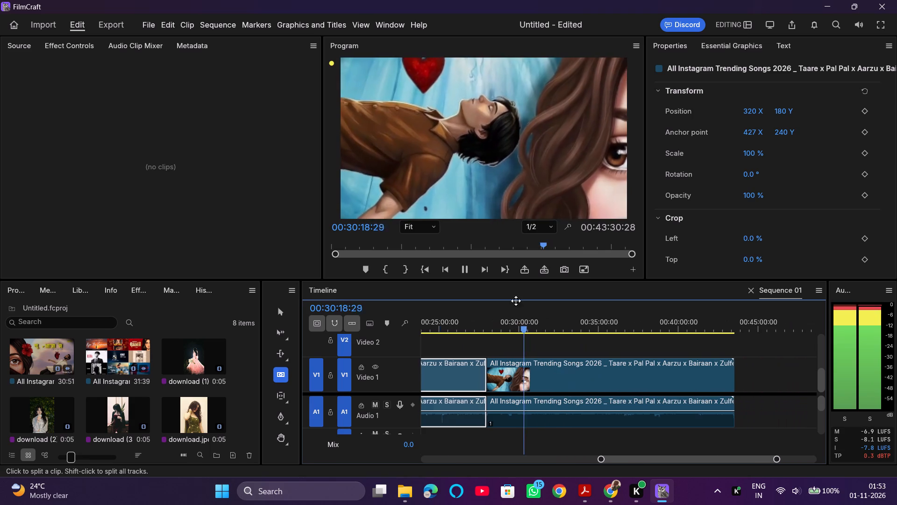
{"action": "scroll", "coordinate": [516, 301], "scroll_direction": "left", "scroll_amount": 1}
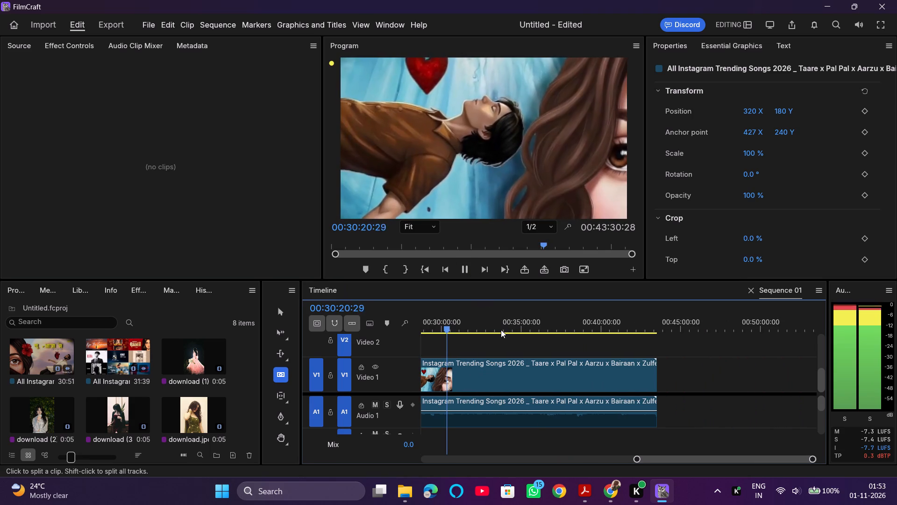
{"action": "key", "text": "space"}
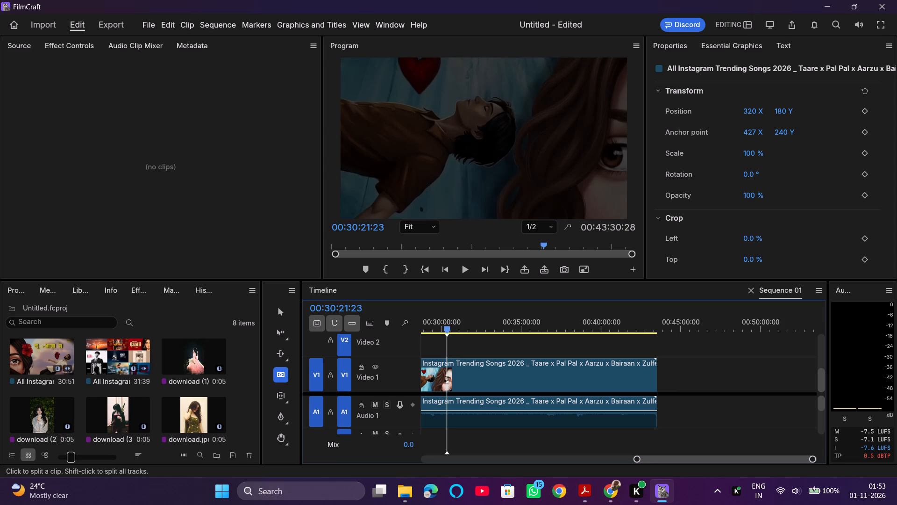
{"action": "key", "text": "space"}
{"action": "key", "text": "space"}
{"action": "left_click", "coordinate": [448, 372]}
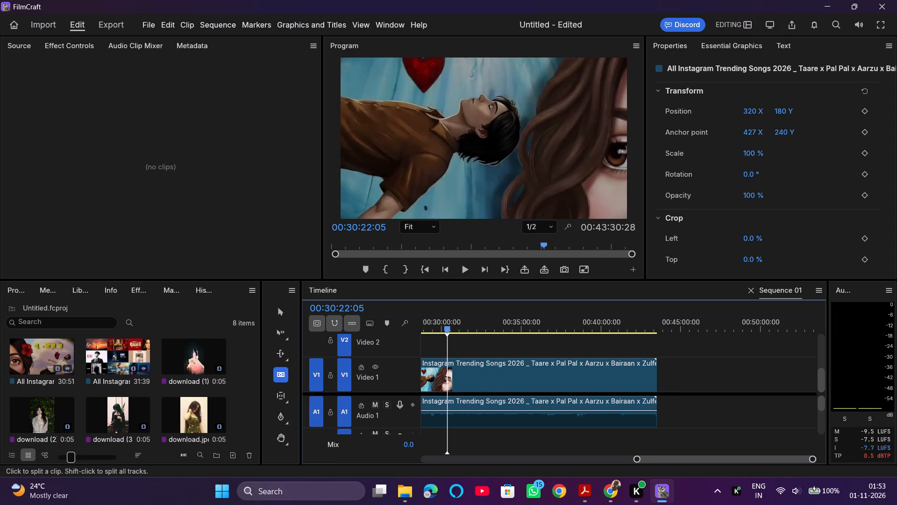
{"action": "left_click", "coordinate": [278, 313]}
Undo the 00:30:22:05 split and split the clip at 00:30:23:29 instead, where the yellow song cover fades in, playing on from the cut.
{"action": "key", "text": "space"}
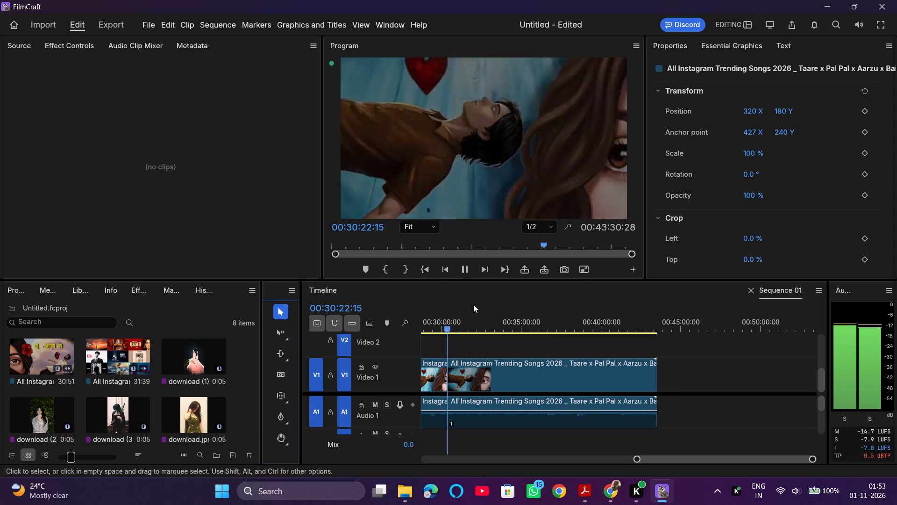
{"action": "key", "text": "space"}
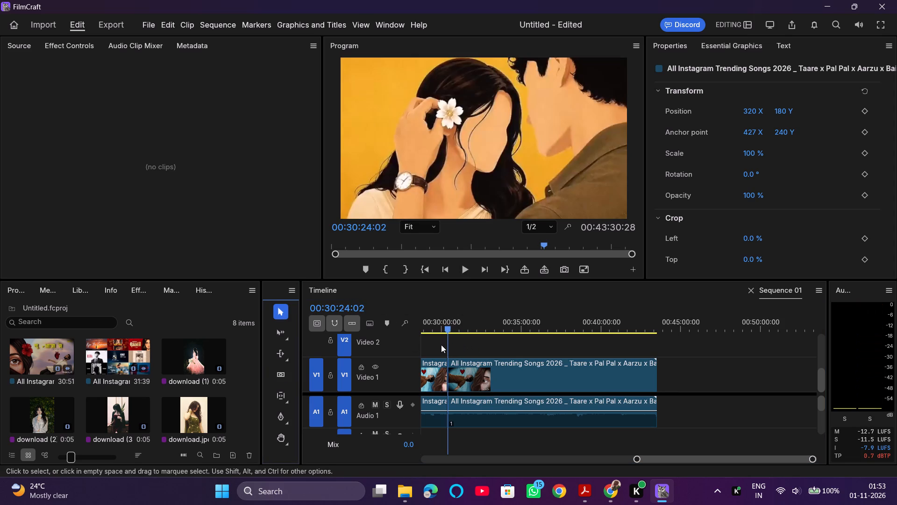
{"action": "key", "text": "Left"}
{"action": "key", "text": "Left"}
{"action": "key", "text": "Left"}
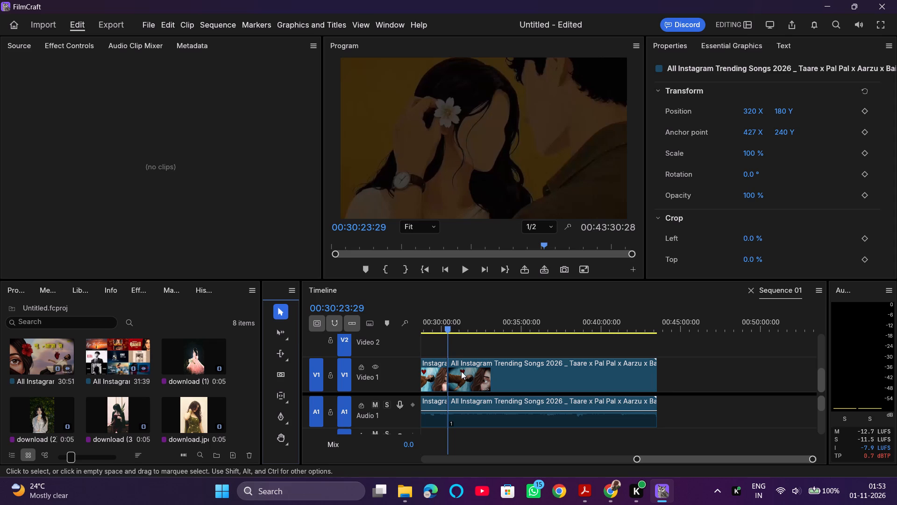
{"action": "key", "text": "ctrl+z"}
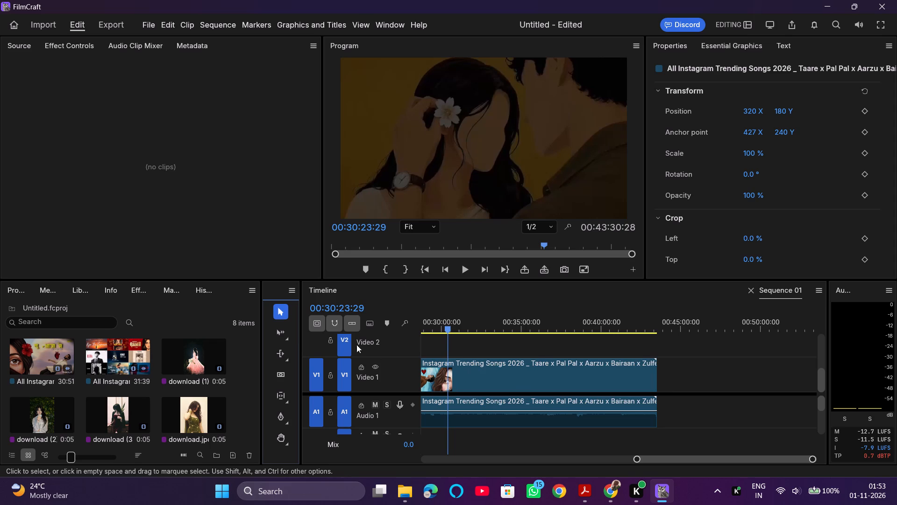
{"action": "left_click", "coordinate": [284, 372]}
{"action": "left_click", "coordinate": [446, 381]}
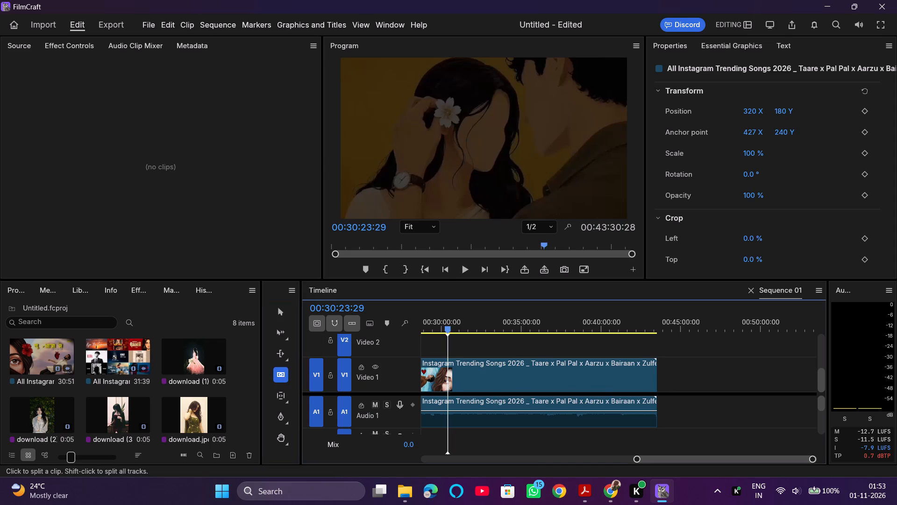
{"action": "key", "text": "space"}
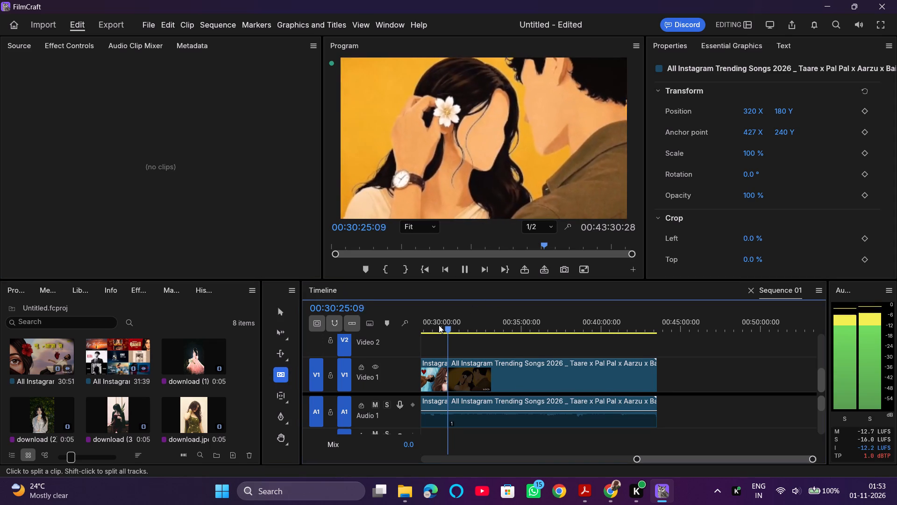
Audition the playlist around 29:50, 34:29 and 33:20 to judge the songs either side of the 00:30:23:29 cut.
{"action": "left_click", "coordinate": [439, 325]}
{"action": "key", "text": "space"}
{"action": "key", "text": "space"}
{"action": "left_click_drag", "start_coordinate": [491, 341], "coordinate": [492, 366]}
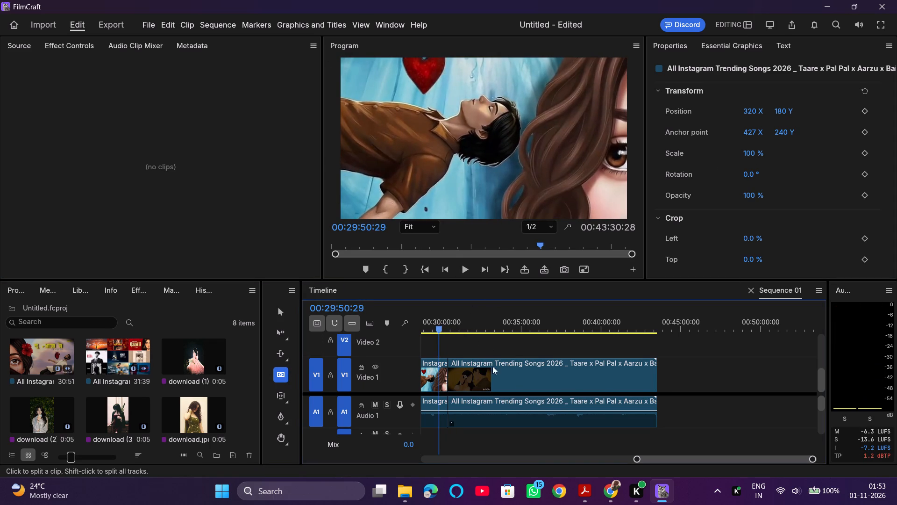
{"action": "left_click_drag", "start_coordinate": [492, 366], "coordinate": [494, 411]}
{"action": "left_click", "coordinate": [521, 325]}
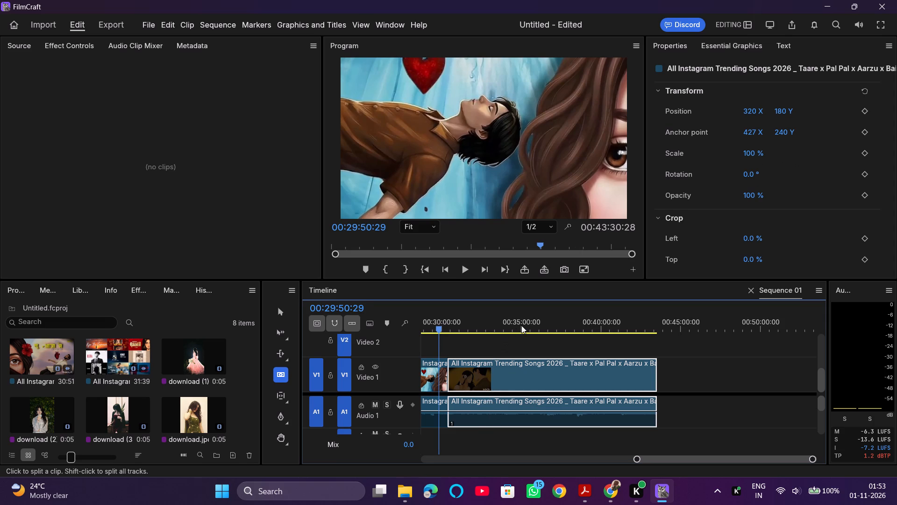
{"action": "left_click", "coordinate": [554, 325]}
{"action": "left_click", "coordinate": [513, 325]}
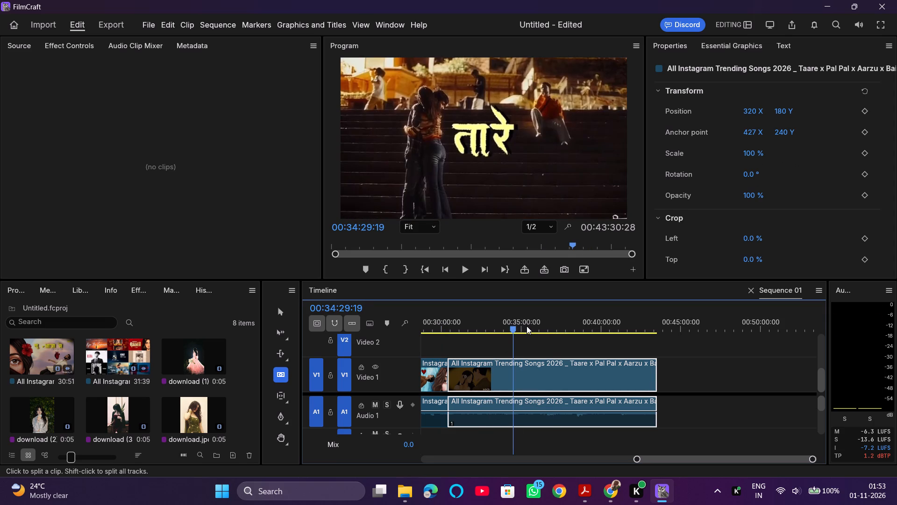
{"action": "key", "text": "space"}
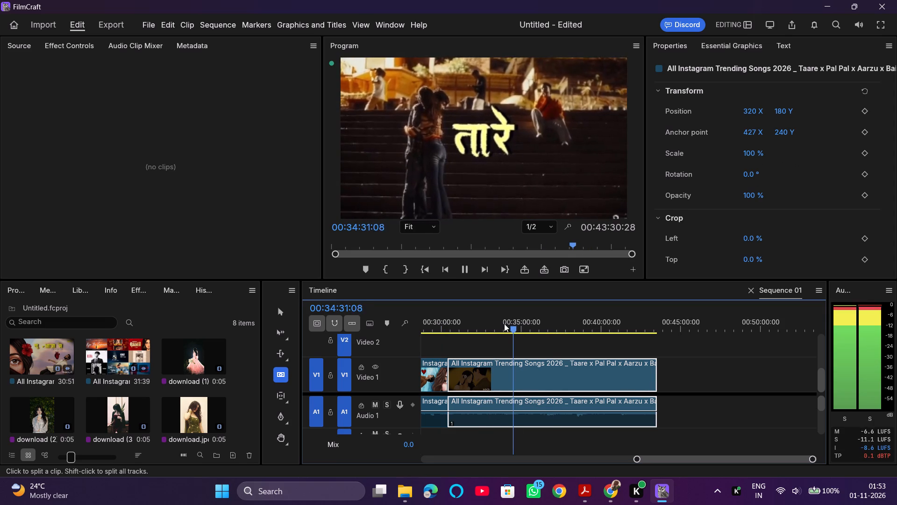
{"action": "left_click", "coordinate": [494, 329]}
{"action": "key", "text": "space"}
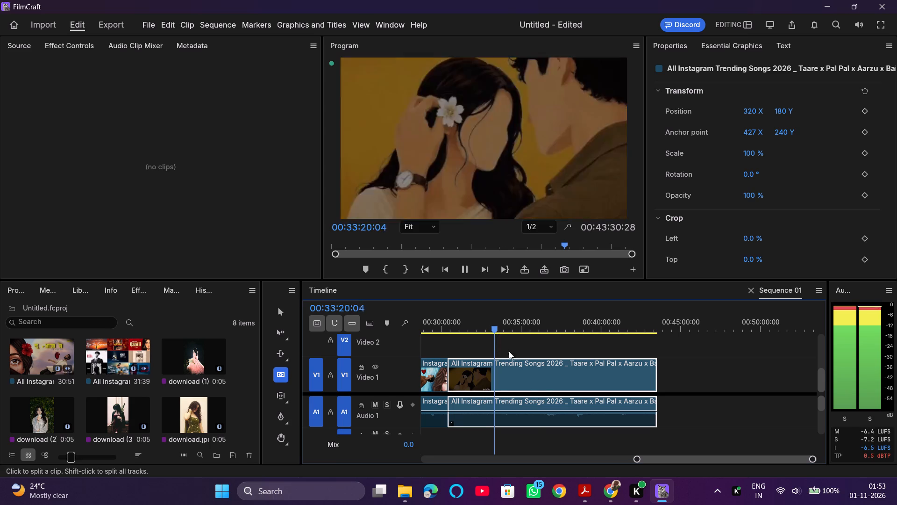
Delete the remaining playlist clip after the 00:30:23:29 cut, both video and audio.
{"action": "left_click_drag", "start_coordinate": [523, 345], "coordinate": [536, 428]}
{"action": "key", "text": "Delete"}
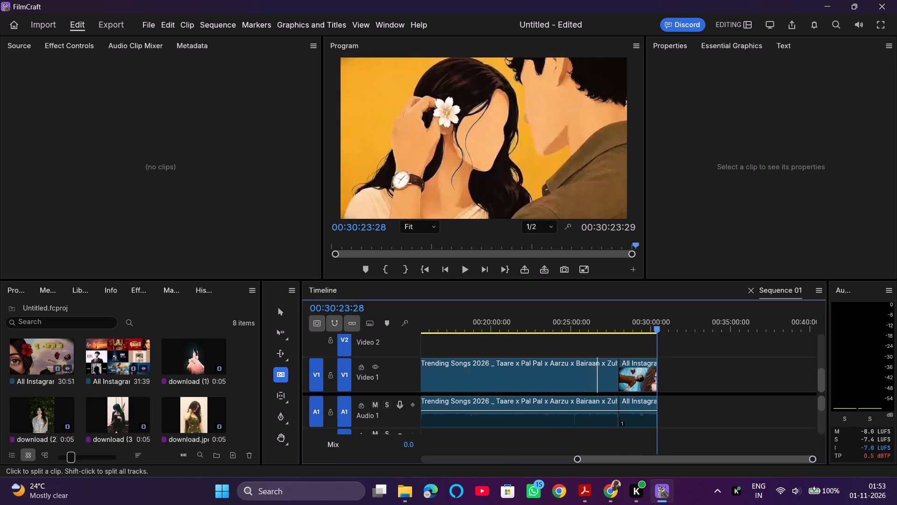
Delete the long playlist clip between about 12:40 and the 27:58:24 cut, keeping the blue song cover clip.
{"action": "scroll", "coordinate": [516, 354], "scroll_direction": "down", "scroll_amount": 4}
{"action": "left_click_drag", "start_coordinate": [602, 459], "coordinate": [411, 460]}
{"action": "left_click_drag", "start_coordinate": [589, 460], "coordinate": [667, 454]}
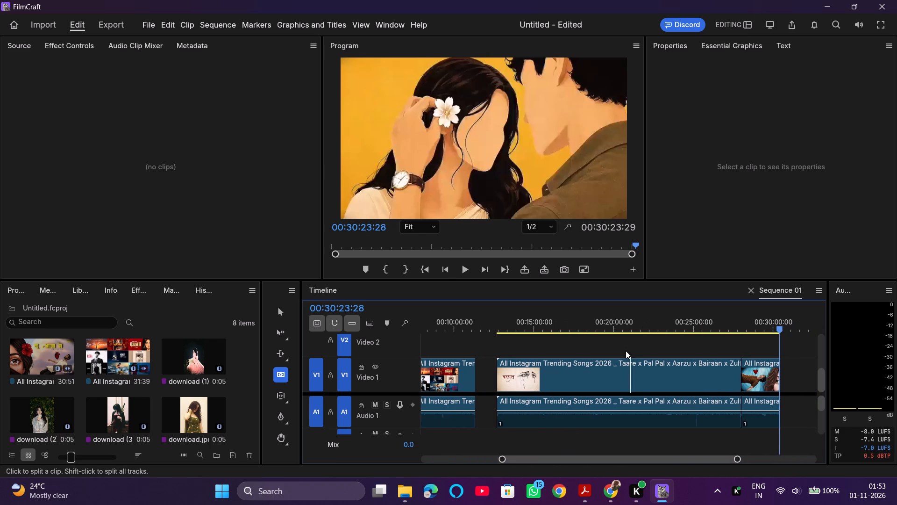
{"action": "left_click_drag", "start_coordinate": [624, 345], "coordinate": [623, 433]}
{"action": "key", "text": "Delete"}
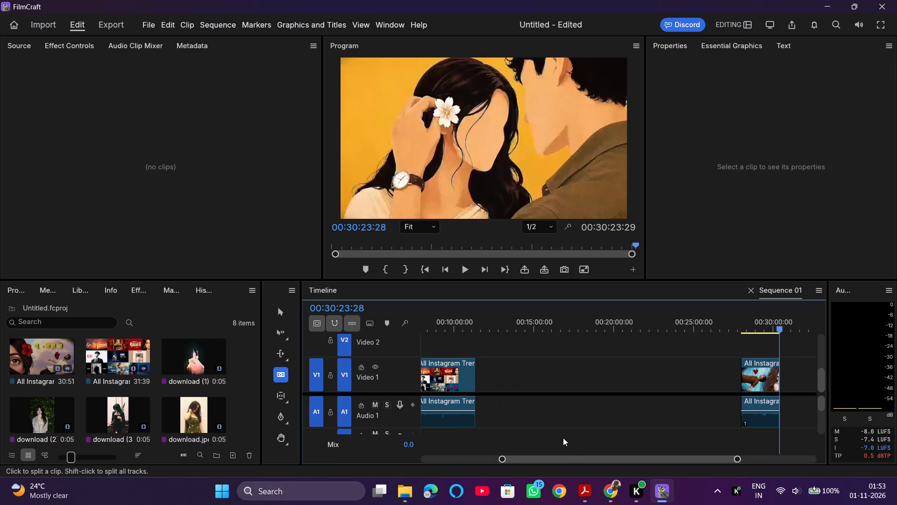
Move the blue song cover clip back so it starts directly after the third kept clip, at about 11:19.
{"action": "left_click_drag", "start_coordinate": [569, 459], "coordinate": [424, 465]}
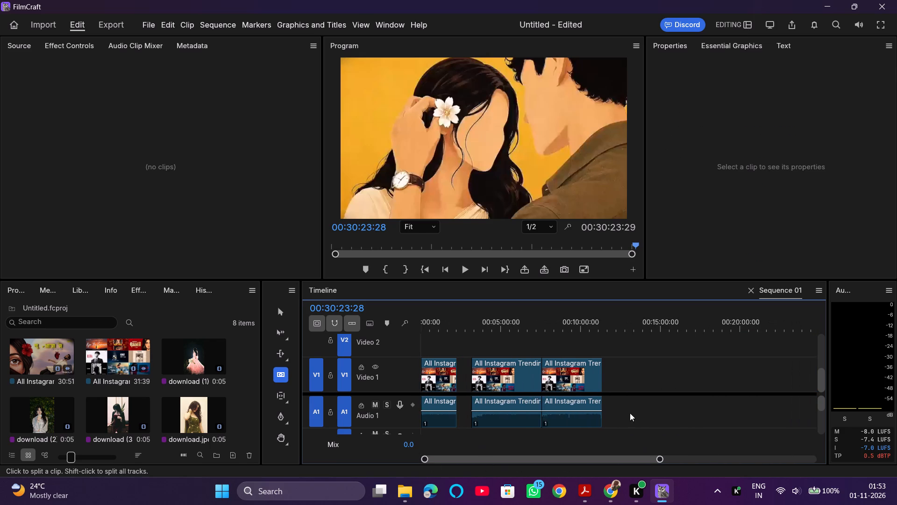
{"action": "left_click_drag", "start_coordinate": [548, 460], "coordinate": [658, 460]}
{"action": "left_click", "coordinate": [707, 381]}
{"action": "key", "text": "ctrl+z"}
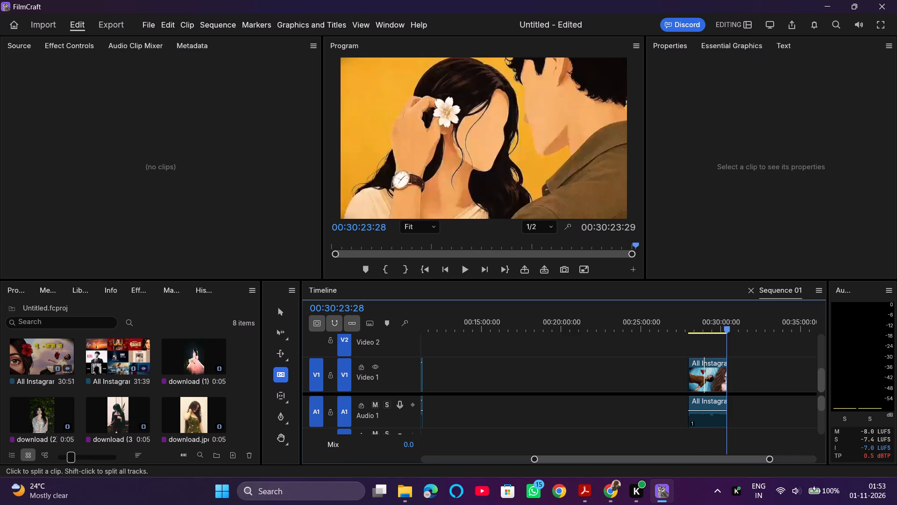
{"action": "left_click", "coordinate": [284, 314]}
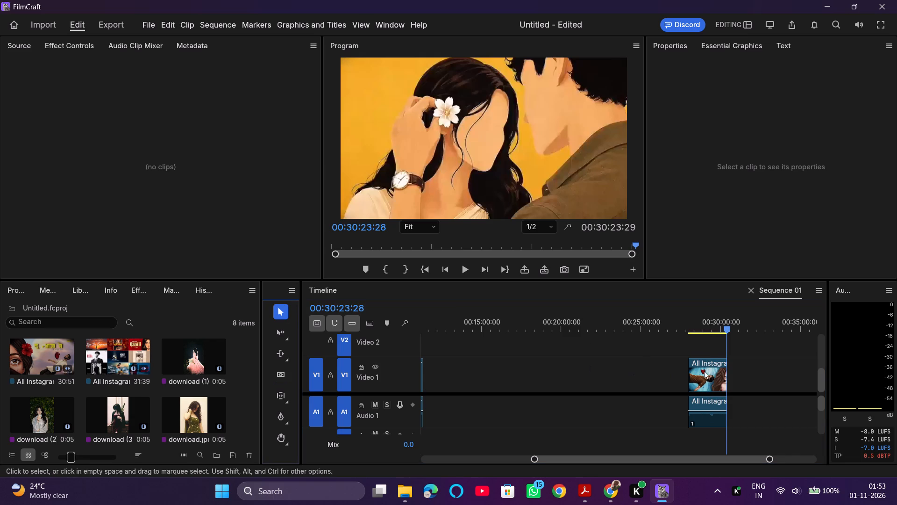
{"action": "left_click_drag", "start_coordinate": [710, 373], "coordinate": [446, 380]}
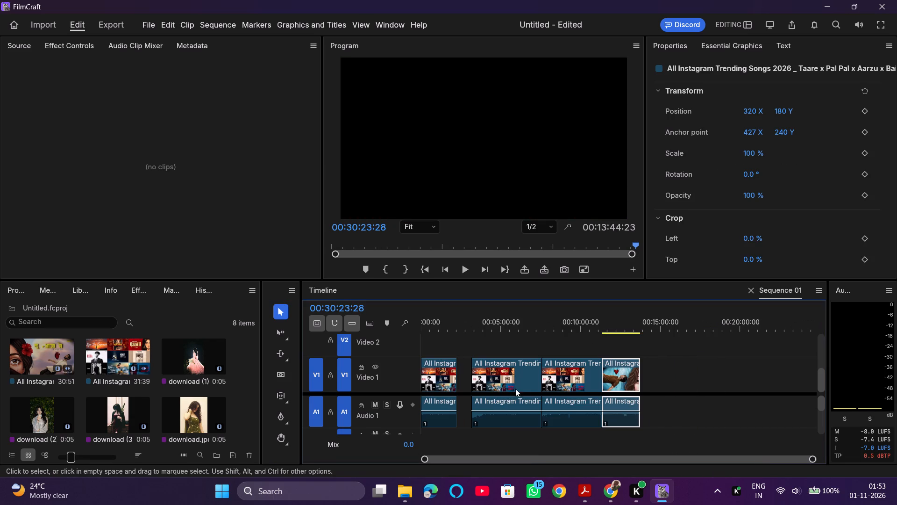
Close the gaps by moving the second, third and fourth song clips back so each one starts where the previous ends.
{"action": "left_click_drag", "start_coordinate": [504, 377], "coordinate": [496, 377]}
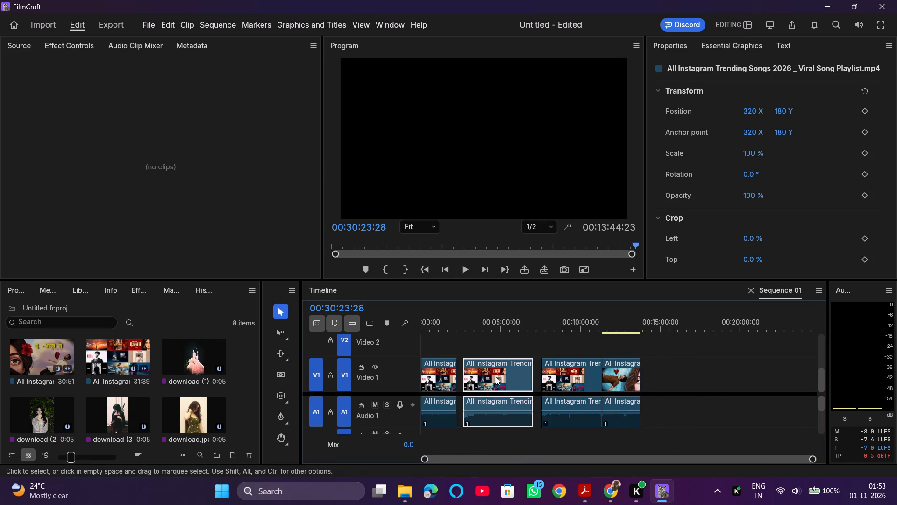
{"action": "left_click_drag", "start_coordinate": [496, 377], "coordinate": [492, 377]}
{"action": "left_click_drag", "start_coordinate": [580, 368], "coordinate": [565, 370]}
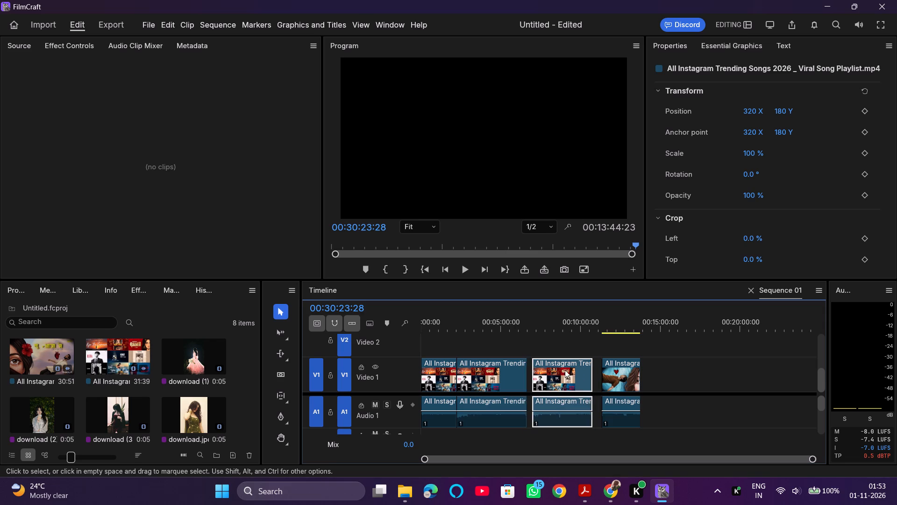
{"action": "left_click_drag", "start_coordinate": [565, 370], "coordinate": [564, 370]}
{"action": "left_click_drag", "start_coordinate": [624, 372], "coordinate": [611, 378]}
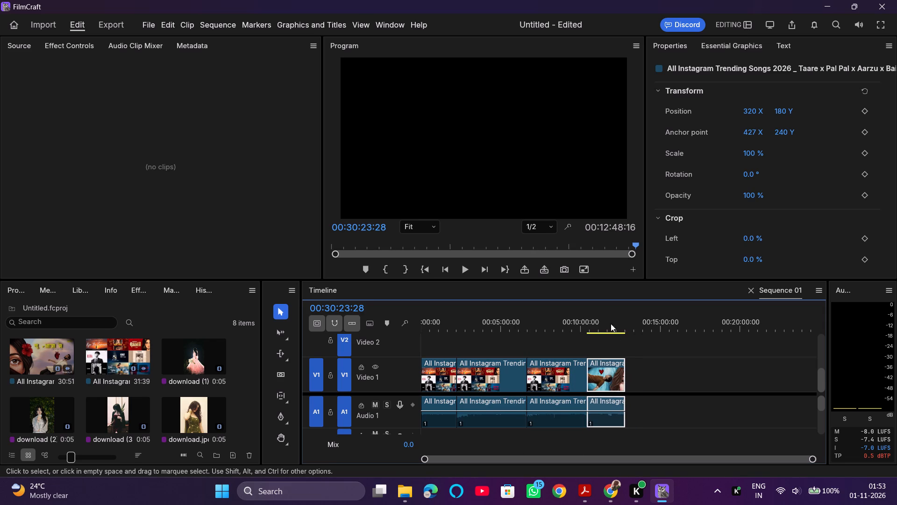
Place download (1).jpeg on Video 2 at the sequence start and extend it to the end of the first song clip.
{"action": "left_click", "coordinate": [606, 314]}
{"action": "left_click", "coordinate": [639, 323]}
{"action": "left_click", "coordinate": [623, 322]}
{"action": "left_click", "coordinate": [634, 322]}
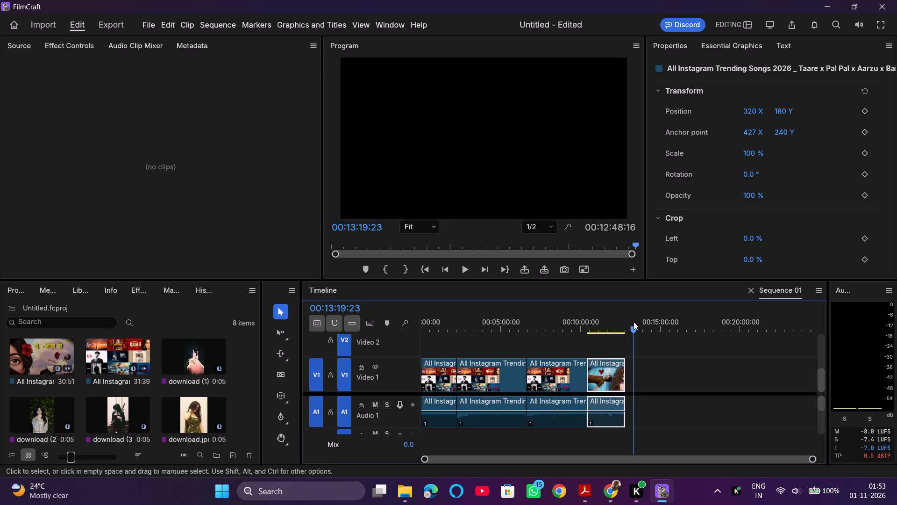
{"action": "left_click", "coordinate": [602, 323]}
{"action": "left_click_drag", "start_coordinate": [593, 323], "coordinate": [408, 326]}
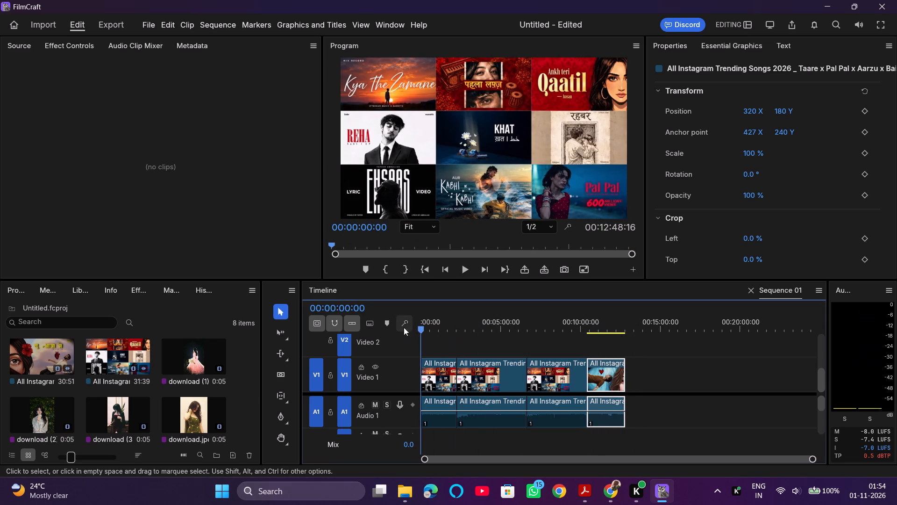
{"action": "left_click_drag", "start_coordinate": [188, 360], "coordinate": [421, 350]}
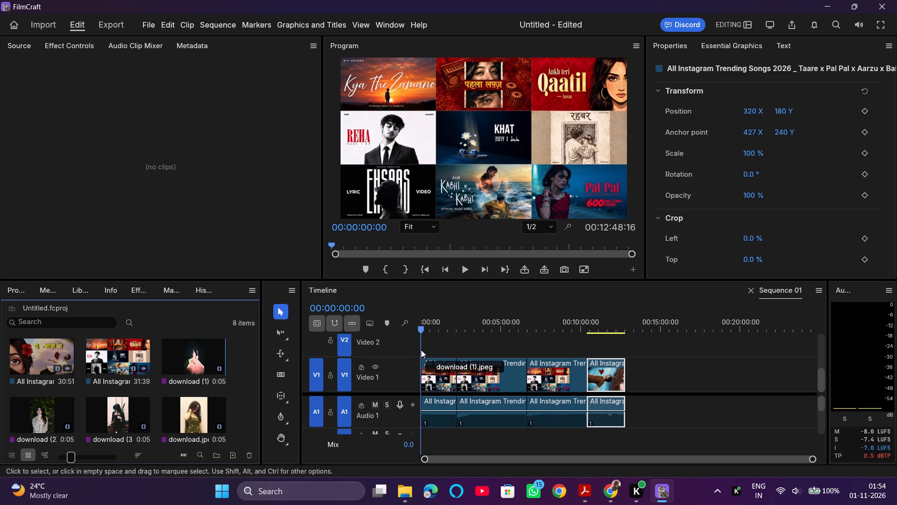
{"action": "left_click_drag", "start_coordinate": [421, 350], "coordinate": [427, 347]}
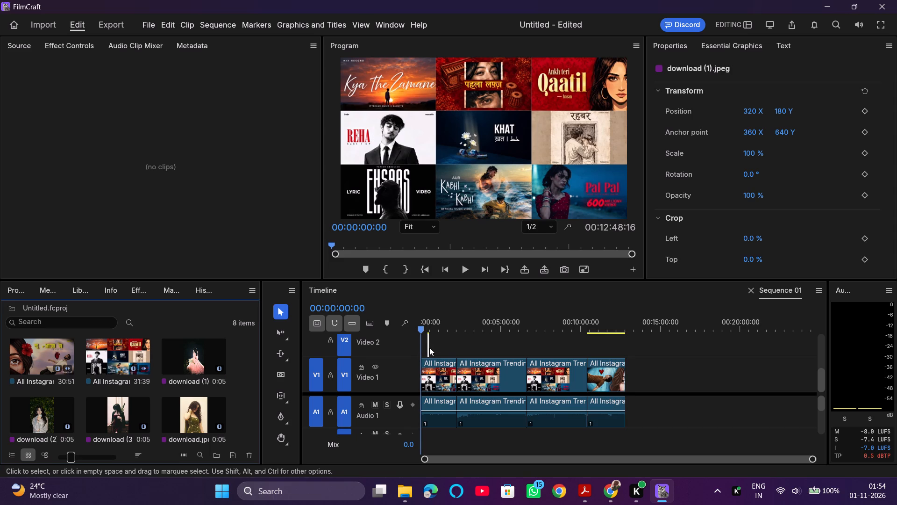
{"action": "left_click_drag", "start_coordinate": [429, 346], "coordinate": [465, 346]}
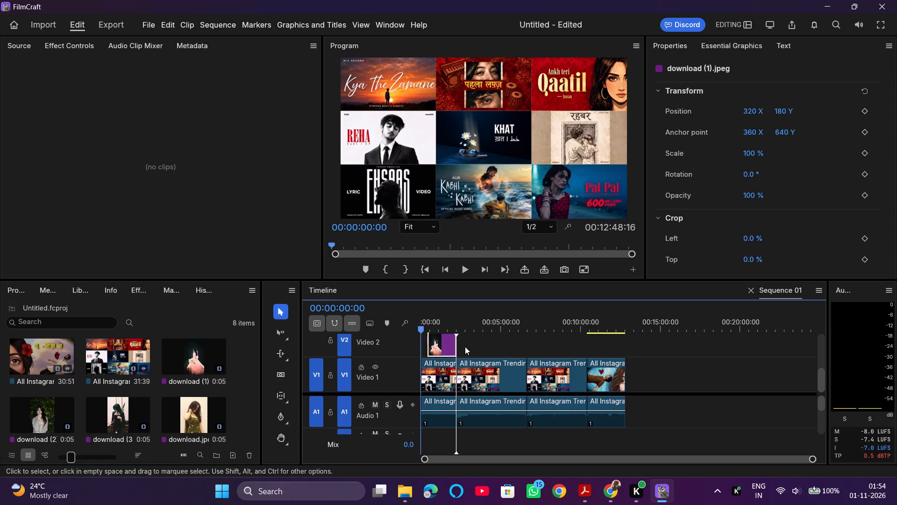
{"action": "left_click_drag", "start_coordinate": [465, 346], "coordinate": [465, 346]}
{"action": "left_click_drag", "start_coordinate": [445, 342], "coordinate": [430, 345]}
{"action": "left_click_drag", "start_coordinate": [458, 343], "coordinate": [457, 343]}
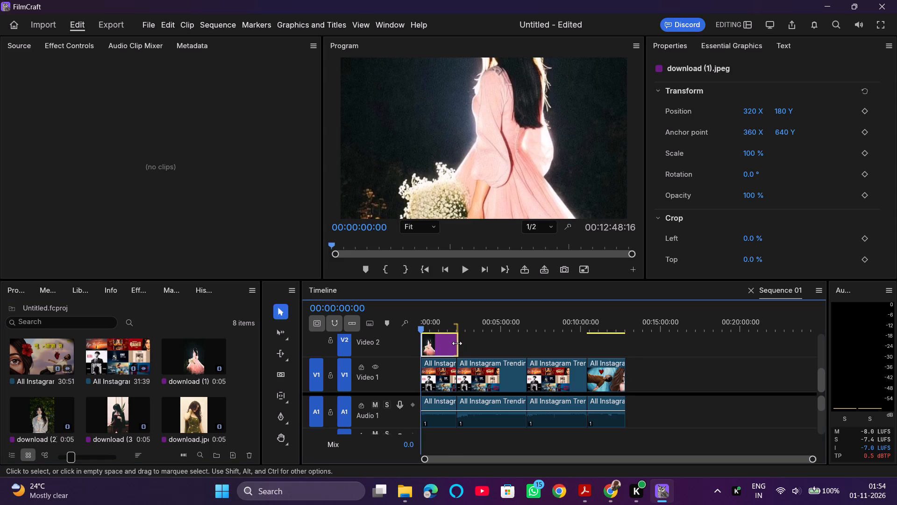
{"action": "left_click_drag", "start_coordinate": [457, 343], "coordinate": [453, 344]}
{"action": "left_click", "coordinate": [436, 346]}
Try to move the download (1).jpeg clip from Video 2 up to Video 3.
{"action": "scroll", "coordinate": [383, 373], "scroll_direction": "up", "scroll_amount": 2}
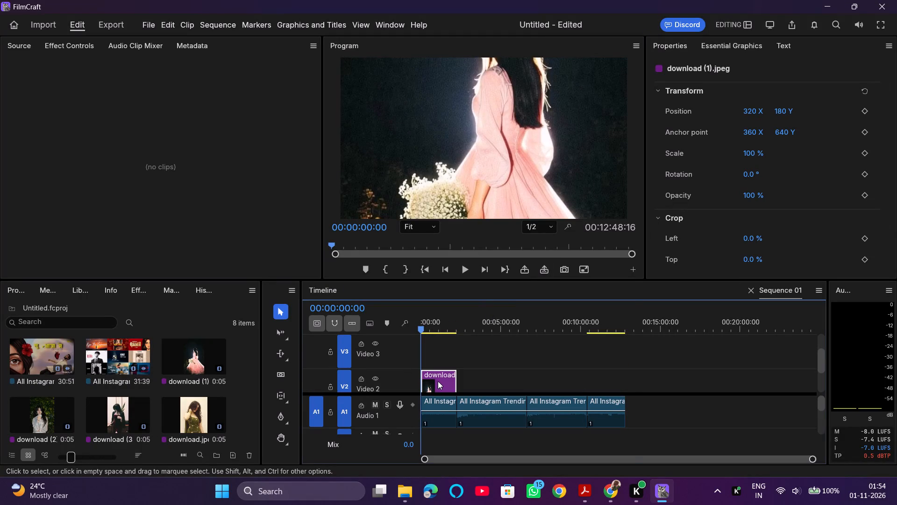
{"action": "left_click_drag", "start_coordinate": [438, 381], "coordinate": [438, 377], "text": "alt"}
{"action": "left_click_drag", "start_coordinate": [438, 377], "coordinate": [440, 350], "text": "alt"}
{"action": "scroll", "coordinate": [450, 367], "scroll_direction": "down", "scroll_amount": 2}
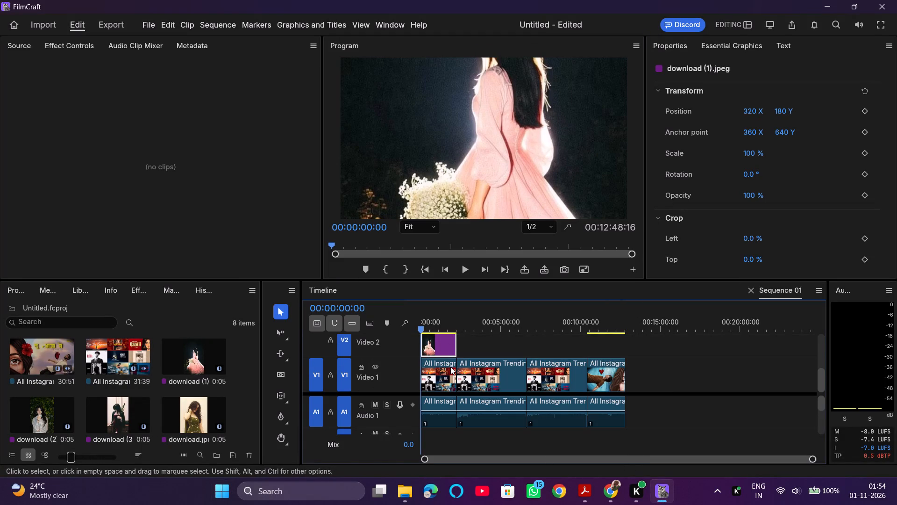
Play the sequence briefly from around the 43-second mark to check the image over the first song clip.
{"action": "left_click", "coordinate": [443, 374]}
{"action": "left_click", "coordinate": [443, 372]}
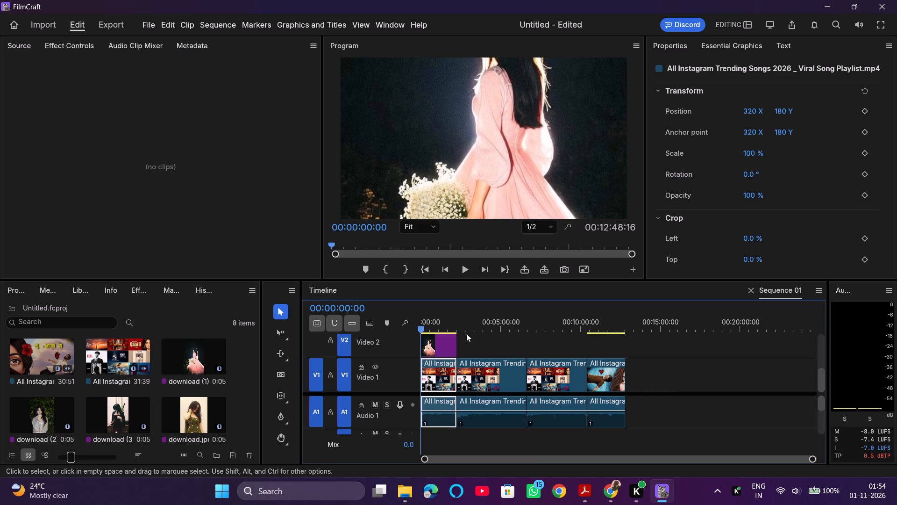
{"action": "left_click", "coordinate": [432, 317]}
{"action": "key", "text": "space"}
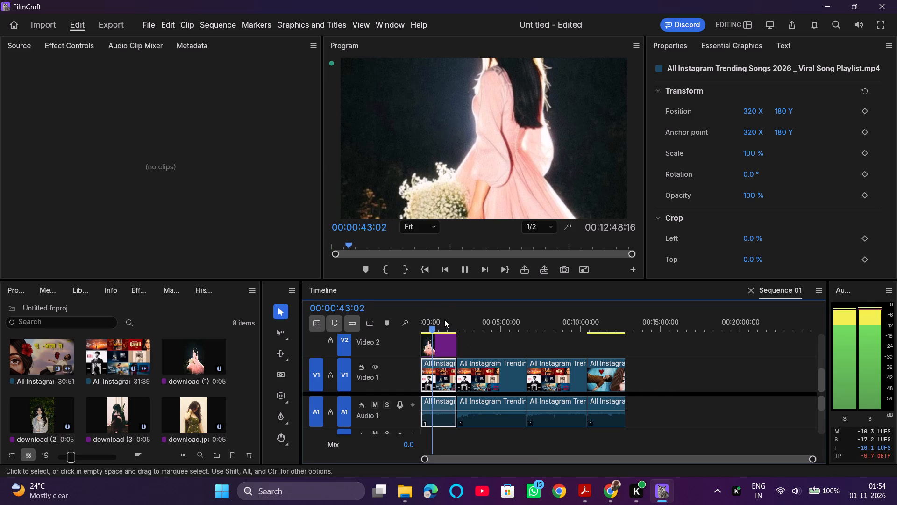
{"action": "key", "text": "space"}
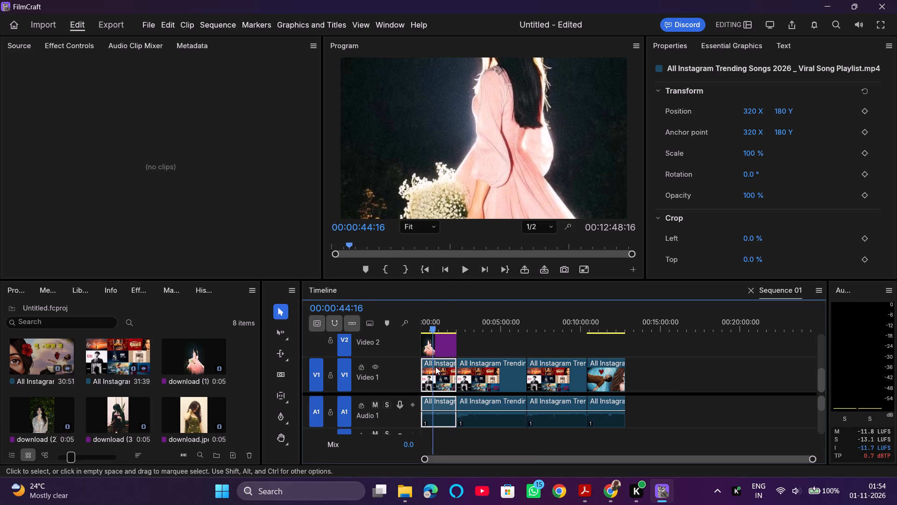
Unlink the first song clip's video from its audio and delete only the video part on Video 1.
{"action": "left_click", "coordinate": [435, 368]}
{"action": "right_click", "coordinate": [444, 375]}
{"action": "left_click", "coordinate": [438, 373]}
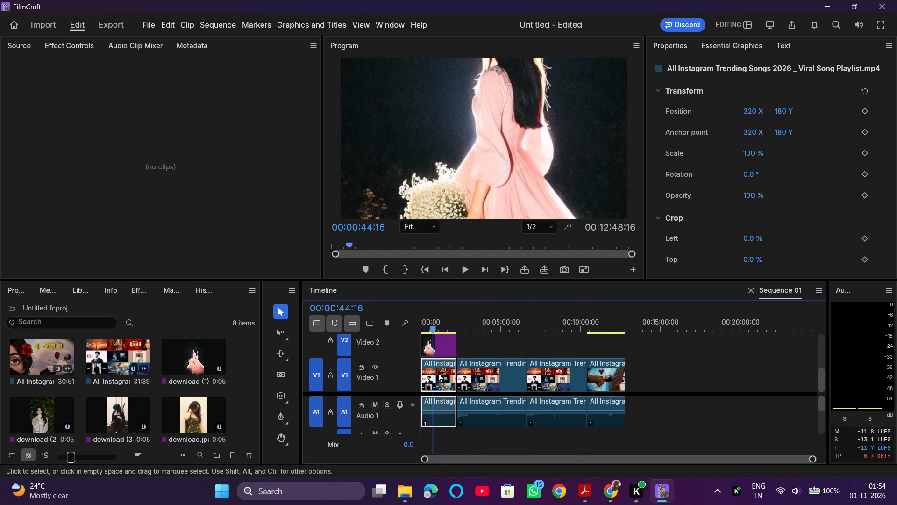
{"action": "right_click", "coordinate": [437, 373]}
{"action": "left_click", "coordinate": [464, 190]}
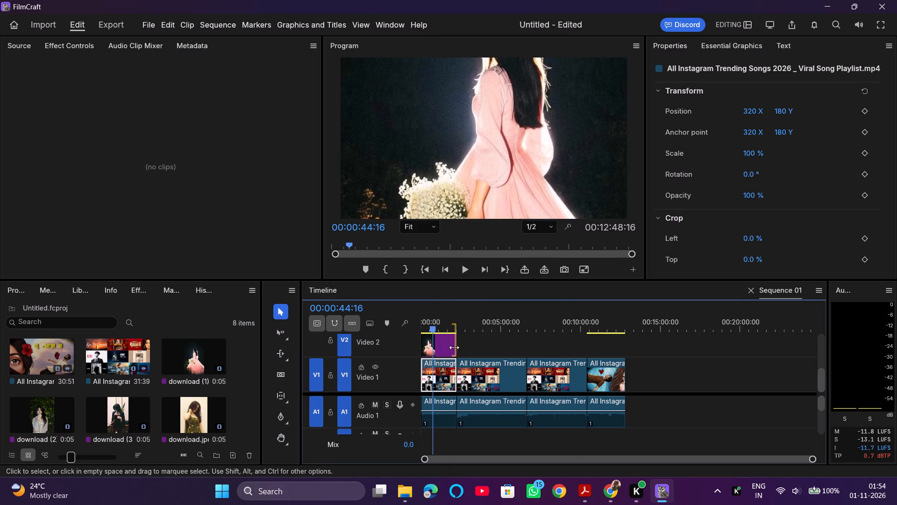
{"action": "left_click", "coordinate": [441, 369]}
{"action": "key", "text": "Delete"}
Duplicate the download (1).jpeg clip from Video 2 onto the empty start of Video 1, above the first song's audio.
{"action": "left_click", "coordinate": [437, 347]}
{"action": "left_click_drag", "start_coordinate": [439, 339], "coordinate": [439, 346], "text": "alt"}
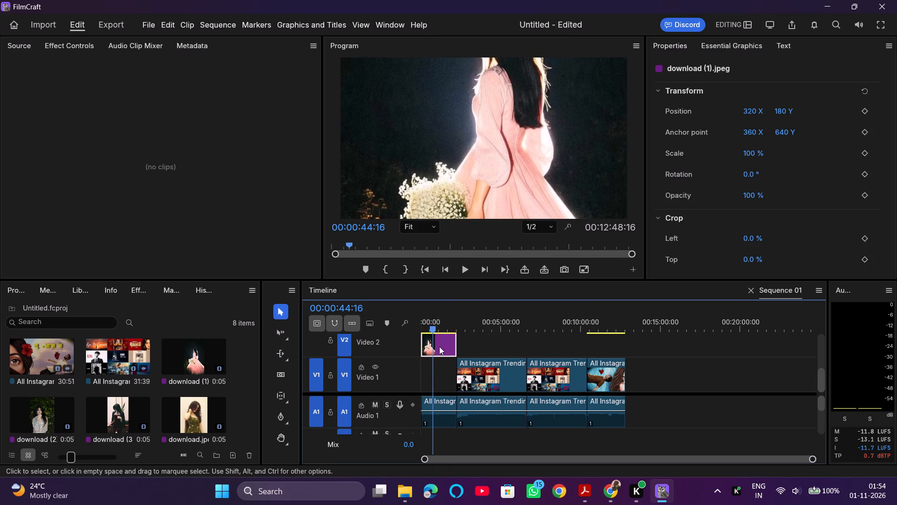
{"action": "left_click_drag", "start_coordinate": [439, 346], "coordinate": [439, 375], "text": "alt"}
{"action": "left_click", "coordinate": [443, 368]}
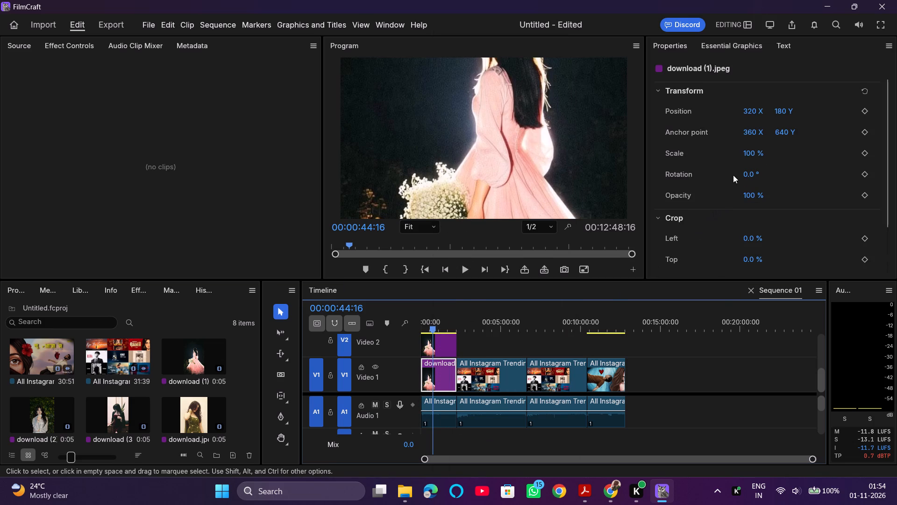
Set the scale of the download (1).jpeg copy on Video 1 to 144%.
{"action": "left_click_drag", "start_coordinate": [751, 157], "coordinate": [805, 159]}
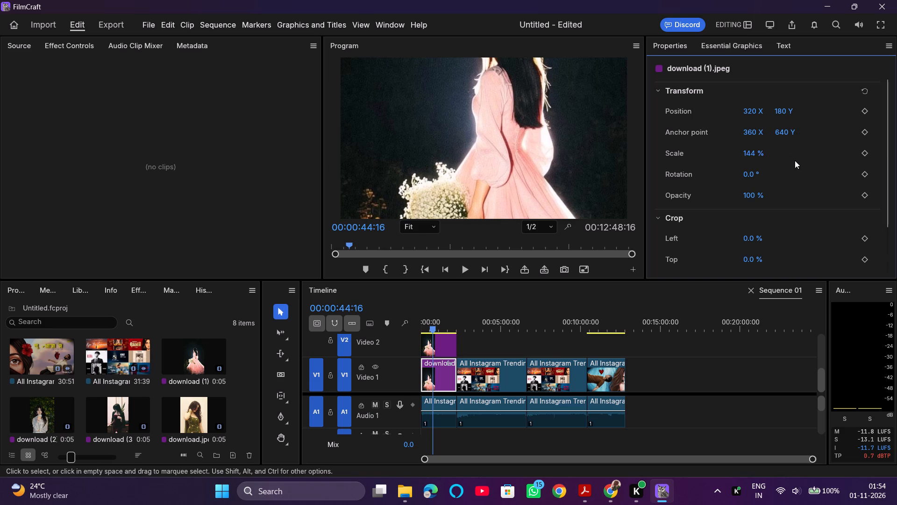
Set the scale of the Video 1 copy of download (1).jpeg to 100%.
{"action": "left_click_drag", "start_coordinate": [752, 158], "coordinate": [742, 159]}
{"action": "left_click", "coordinate": [753, 157]}
{"action": "type", "text": "100"}
{"action": "key", "text": "Return"}
Scale the Video 2 copy of download (1).jpeg down to 26% so the whole picture fits inside the frame.
{"action": "left_click", "coordinate": [432, 347]}
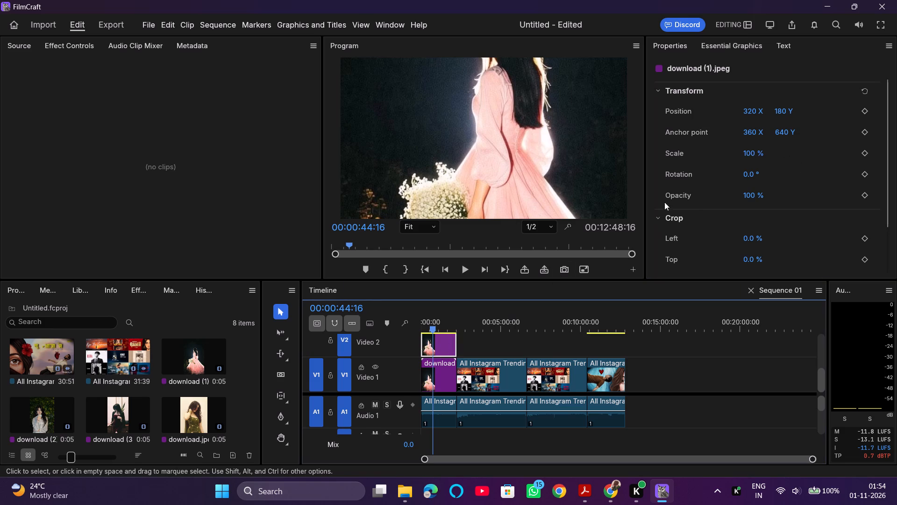
{"action": "left_click_drag", "start_coordinate": [752, 153], "coordinate": [671, 168]}
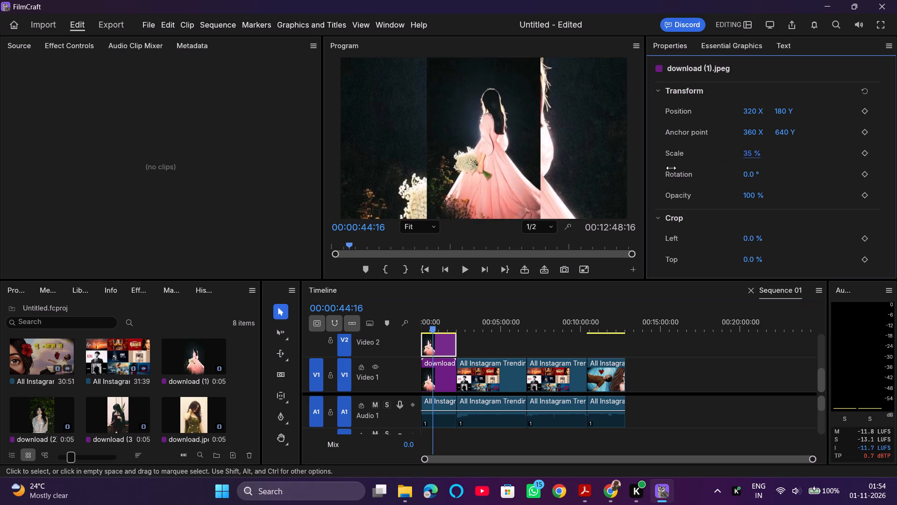
{"action": "left_click_drag", "start_coordinate": [671, 168], "coordinate": [664, 168]}
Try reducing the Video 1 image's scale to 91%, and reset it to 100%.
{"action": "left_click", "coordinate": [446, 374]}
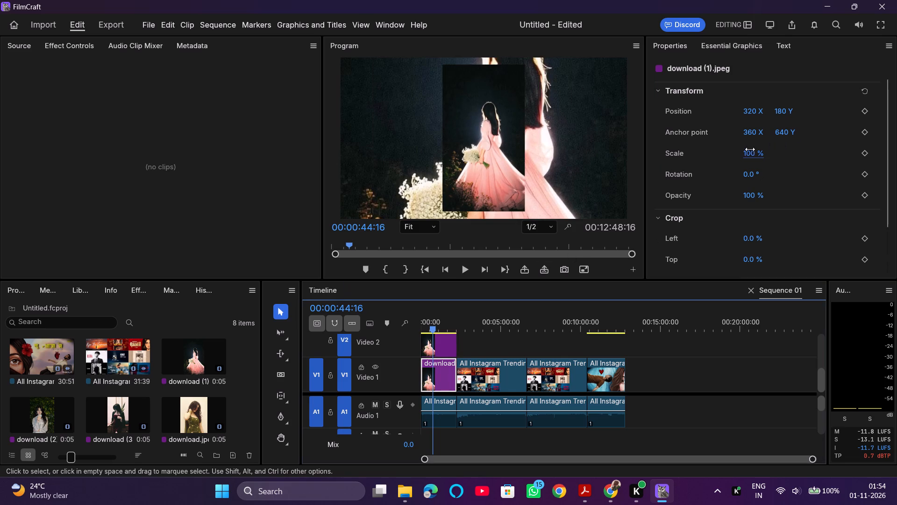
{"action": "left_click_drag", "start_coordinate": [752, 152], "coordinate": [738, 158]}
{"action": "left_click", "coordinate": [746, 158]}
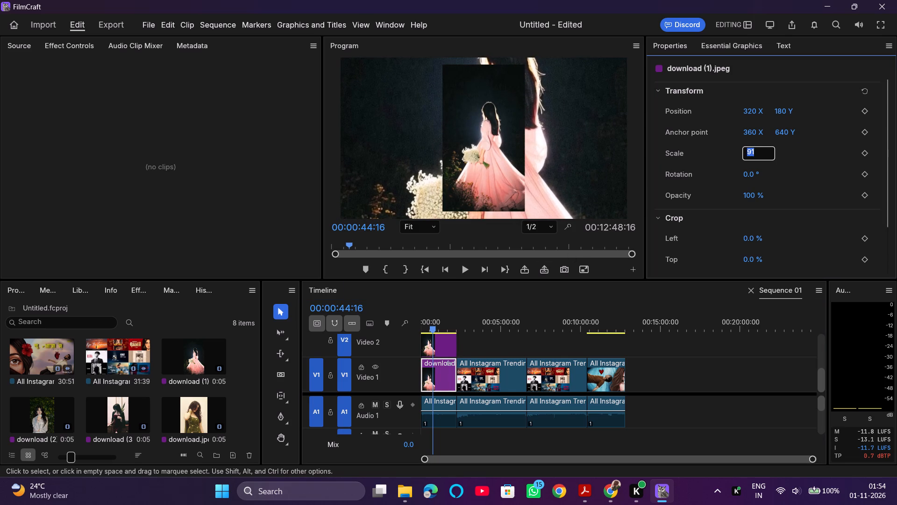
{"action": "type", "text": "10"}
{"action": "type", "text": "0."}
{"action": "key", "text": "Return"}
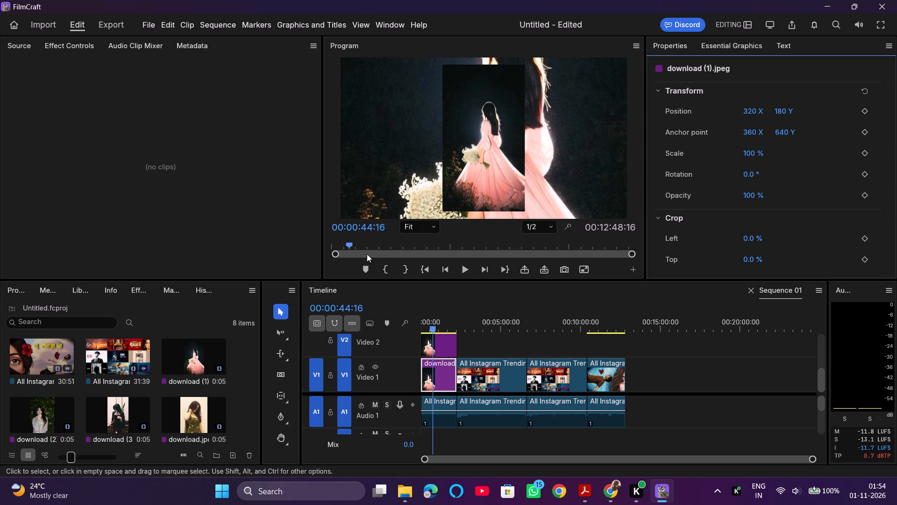
Find Gaussian Blur in the effects and apply it to the background image on Video 1.
{"action": "left_click", "coordinate": [140, 288]}
{"action": "left_click", "coordinate": [111, 316]}
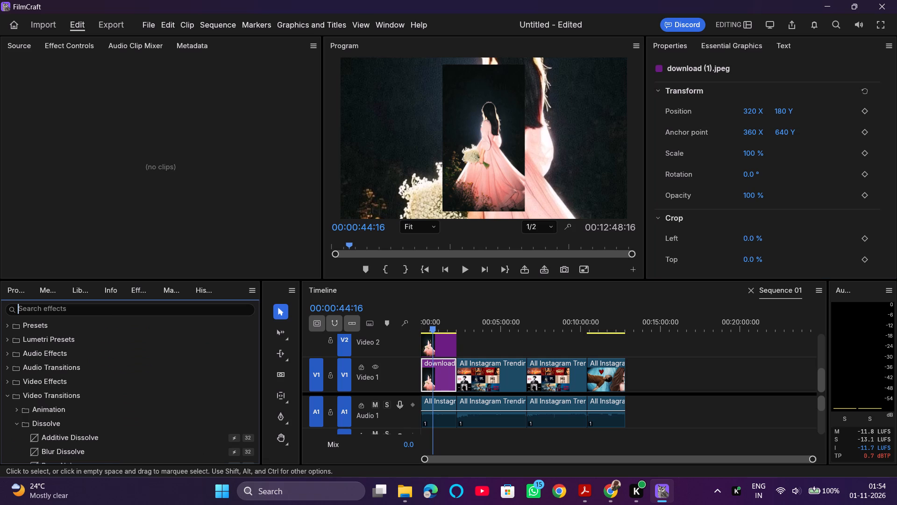
{"action": "type", "text": "ga"}
{"action": "key", "text": "u"}
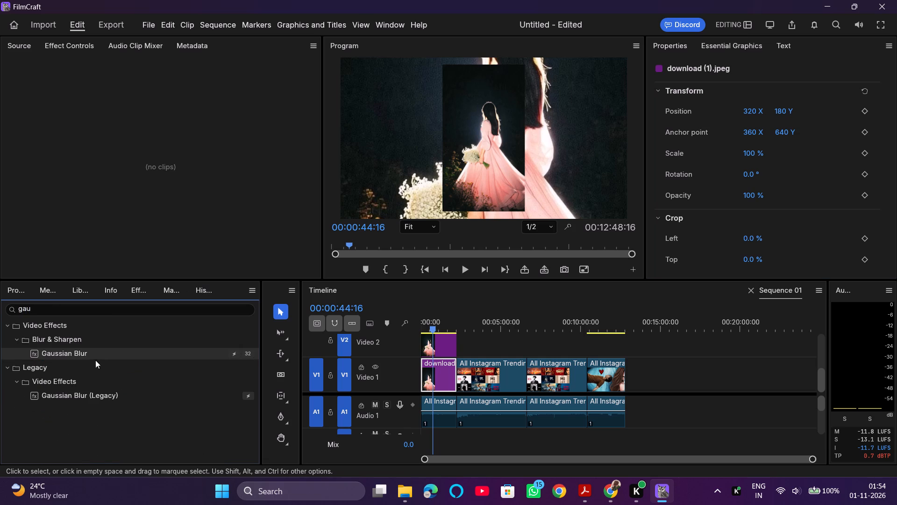
{"action": "left_click_drag", "start_coordinate": [87, 353], "coordinate": [439, 375]}
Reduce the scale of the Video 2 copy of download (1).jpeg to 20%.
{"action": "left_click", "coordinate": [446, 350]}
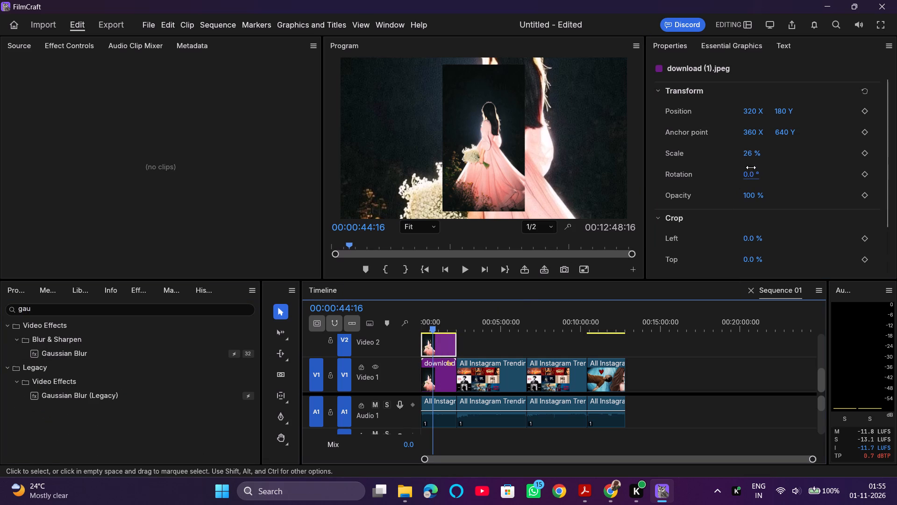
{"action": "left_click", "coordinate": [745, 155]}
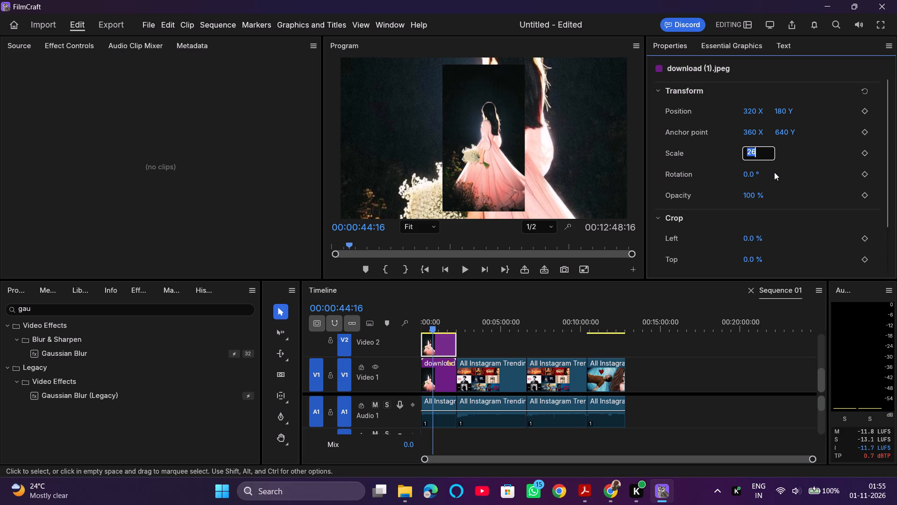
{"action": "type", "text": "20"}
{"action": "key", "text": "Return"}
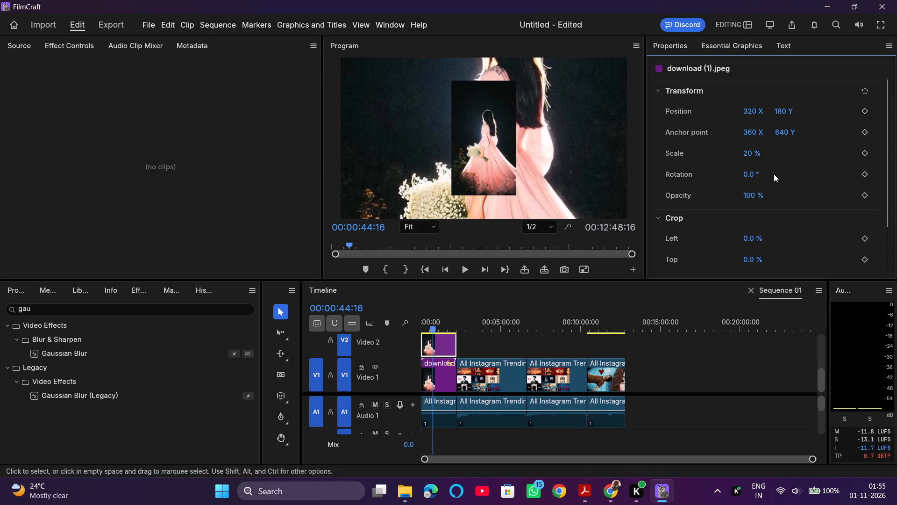
Crop the Video 2 copy of download (1).jpeg by 10% at the top and 10% at the bottom.
{"action": "scroll", "coordinate": [748, 228], "scroll_direction": "down", "scroll_amount": 2}
{"action": "left_click", "coordinate": [759, 212]}
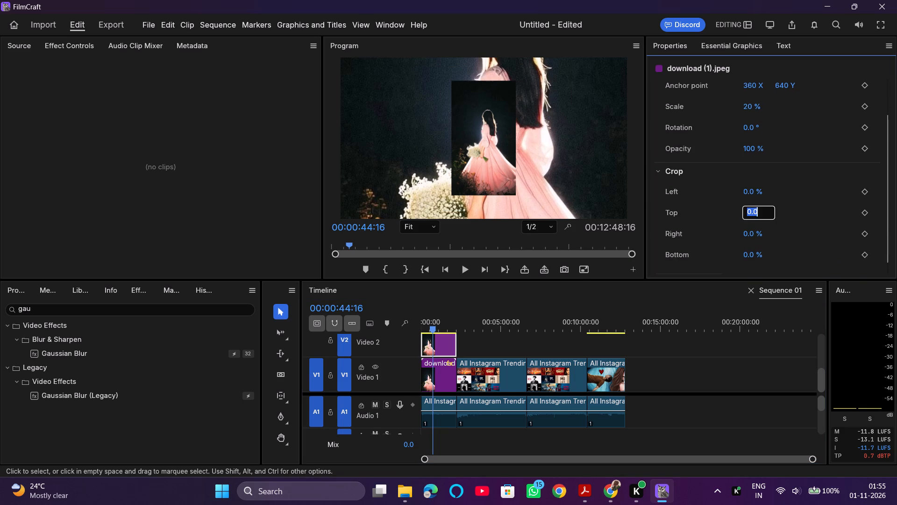
{"action": "type", "text": "10"}
{"action": "key", "text": "Return"}
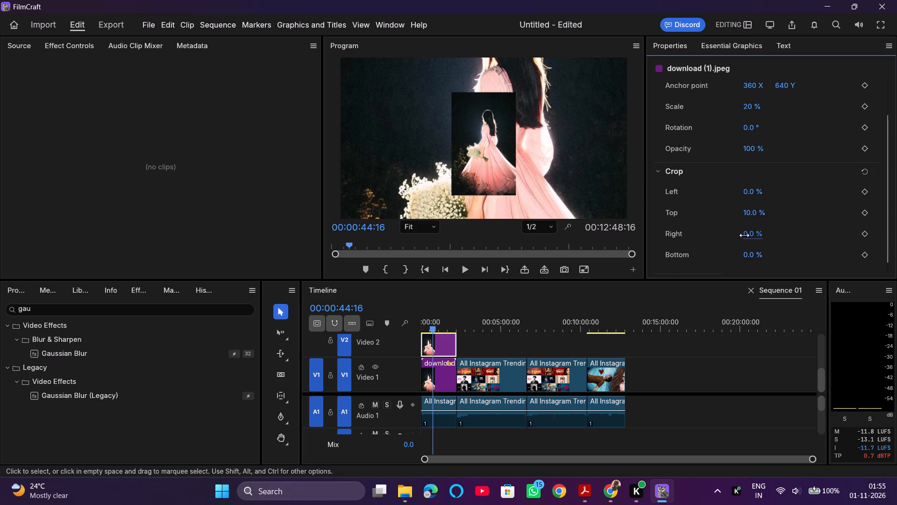
{"action": "scroll", "coordinate": [746, 238], "scroll_direction": "down", "scroll_amount": 2}
{"action": "left_click", "coordinate": [752, 243]}
{"action": "type", "text": "10"}
{"action": "key", "text": "Return"}
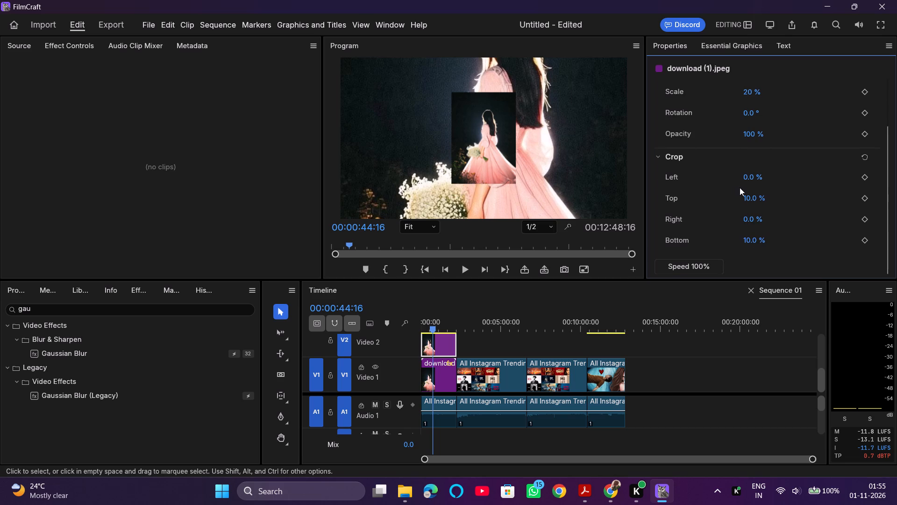
Set the scale of the cropped Video 2 image to 25%.
{"action": "scroll", "coordinate": [706, 165], "scroll_direction": "up", "scroll_amount": 1}
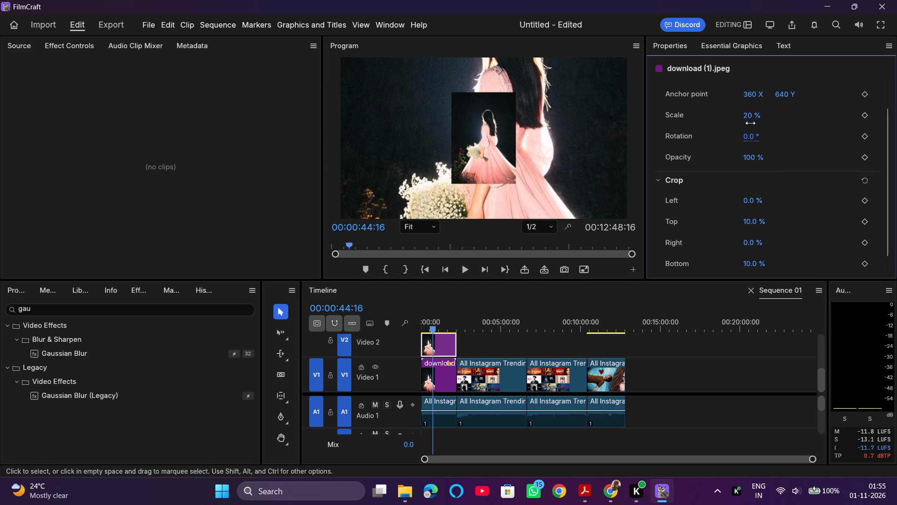
{"action": "left_click", "coordinate": [750, 123]}
{"action": "type", "text": "25"}
{"action": "key", "text": "Return"}
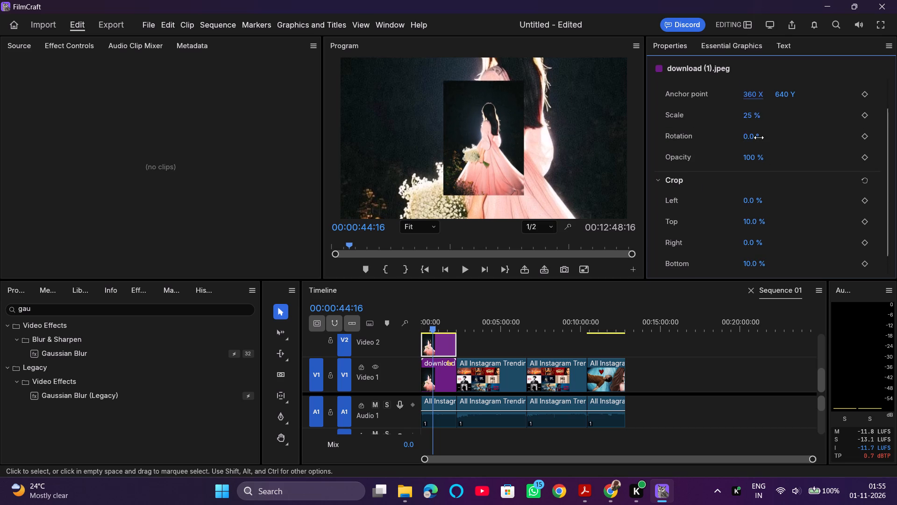
Shift the Video 2 image's horizontal position so the picture sits in the left part of the frame.
{"action": "scroll", "coordinate": [759, 137], "scroll_direction": "up", "scroll_amount": 2}
{"action": "left_click_drag", "start_coordinate": [752, 113], "coordinate": [676, 122]}
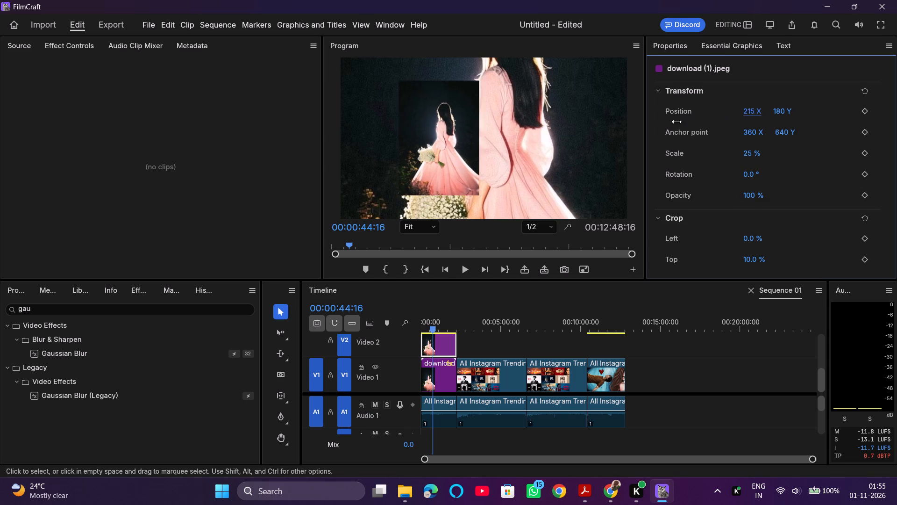
{"action": "left_click_drag", "start_coordinate": [676, 122], "coordinate": [669, 119]}
Apply Gaussian Blur to the Video 1 background copy of download (1).jpeg and set its blurriness to 7.
{"action": "left_click", "coordinate": [450, 370]}
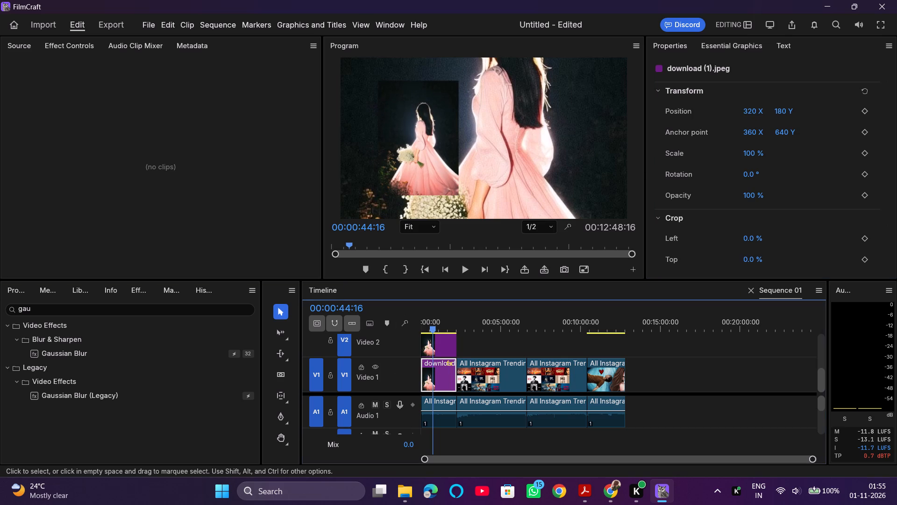
{"action": "scroll", "coordinate": [220, 306], "scroll_direction": "down", "scroll_amount": 2}
{"action": "left_click_drag", "start_coordinate": [83, 357], "coordinate": [445, 372]}
{"action": "left_click", "coordinate": [76, 44]}
{"action": "scroll", "coordinate": [115, 193], "scroll_direction": "down", "scroll_amount": 4}
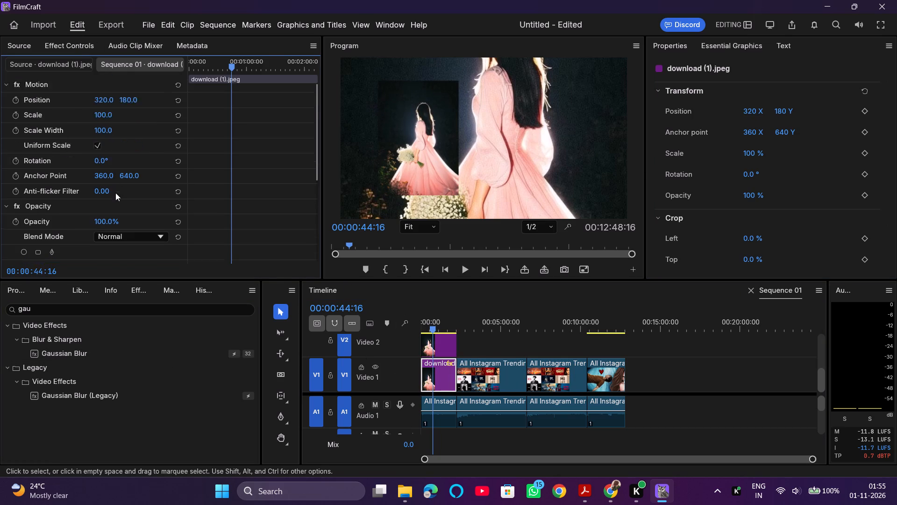
{"action": "left_click", "coordinate": [99, 228]}
{"action": "key", "text": "1"}
{"action": "key", "text": "0"}
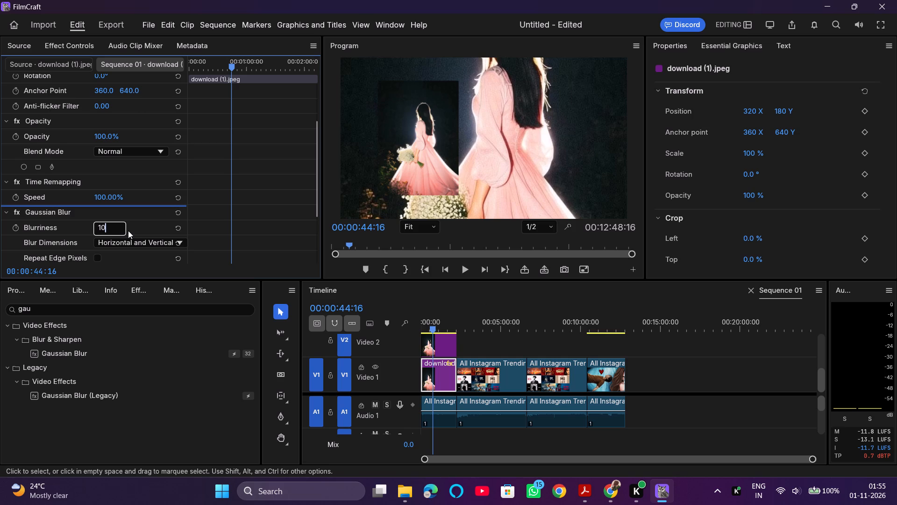
{"action": "key", "text": "period"}
{"action": "left_click_drag", "start_coordinate": [124, 229], "coordinate": [94, 226]}
{"action": "key", "text": "BackSpace"}
{"action": "key", "text": "7"}
{"action": "key", "text": "Return"}
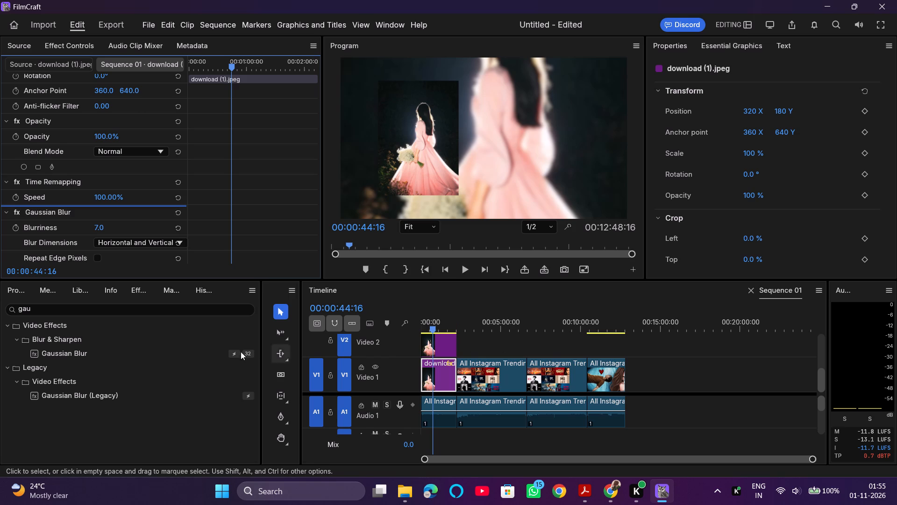
Place download (2).jpeg from the project media on Video 2 above the second song clip.
{"action": "left_click", "coordinate": [11, 293]}
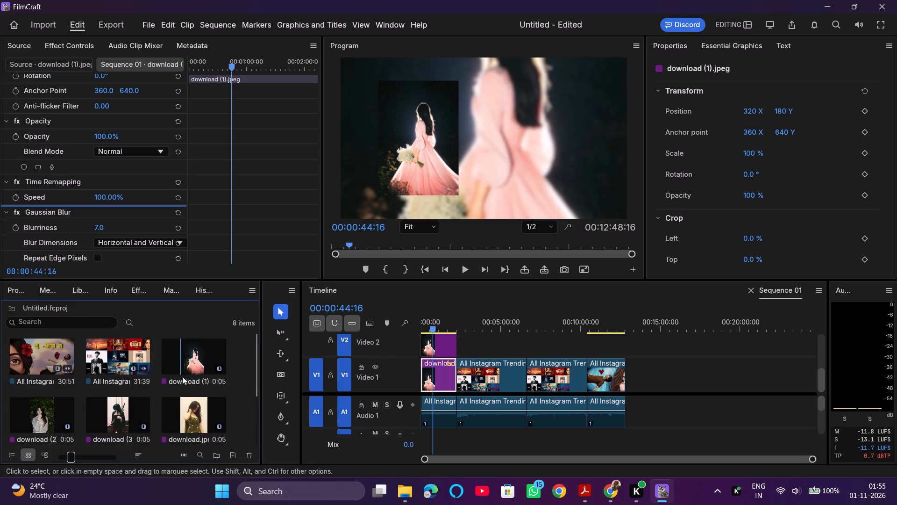
{"action": "scroll", "coordinate": [194, 411], "scroll_direction": "down", "scroll_amount": 1}
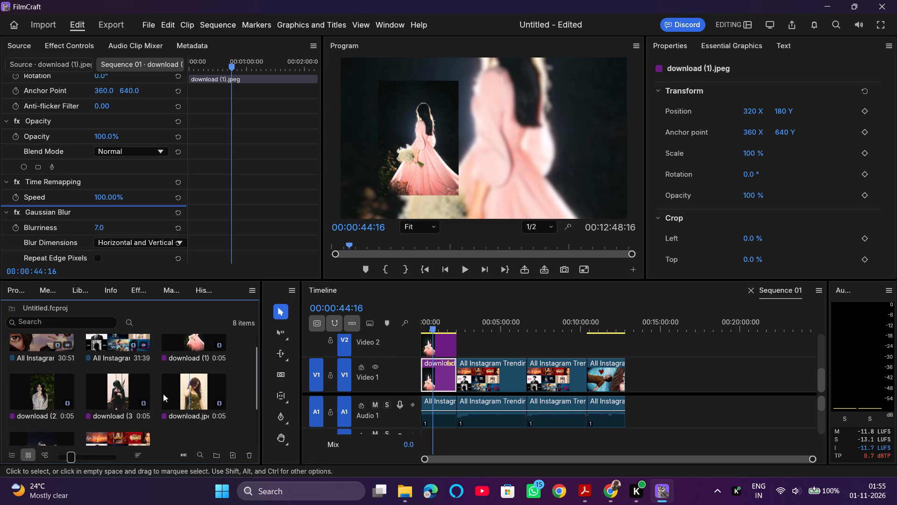
{"action": "scroll", "coordinate": [95, 391], "scroll_direction": "down", "scroll_amount": 1}
{"action": "left_click_drag", "start_coordinate": [35, 370], "coordinate": [76, 371]}
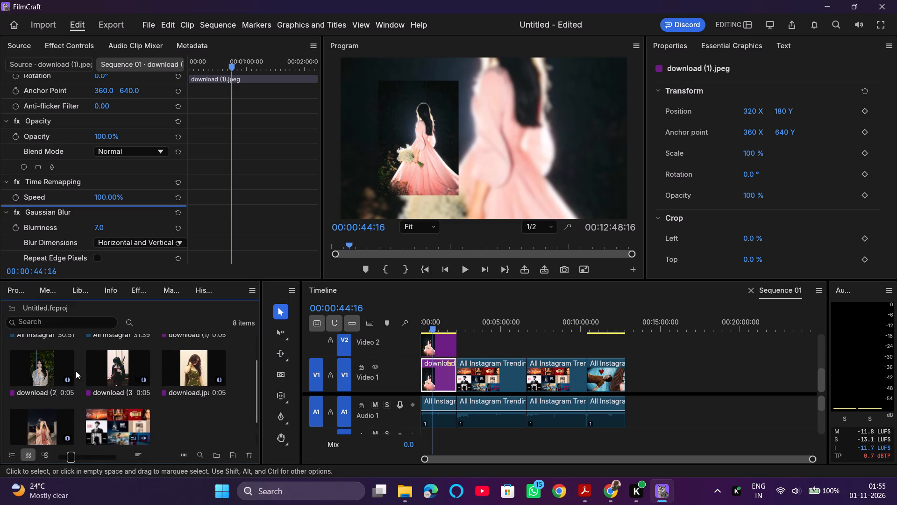
{"action": "left_click_drag", "start_coordinate": [76, 371], "coordinate": [463, 352]}
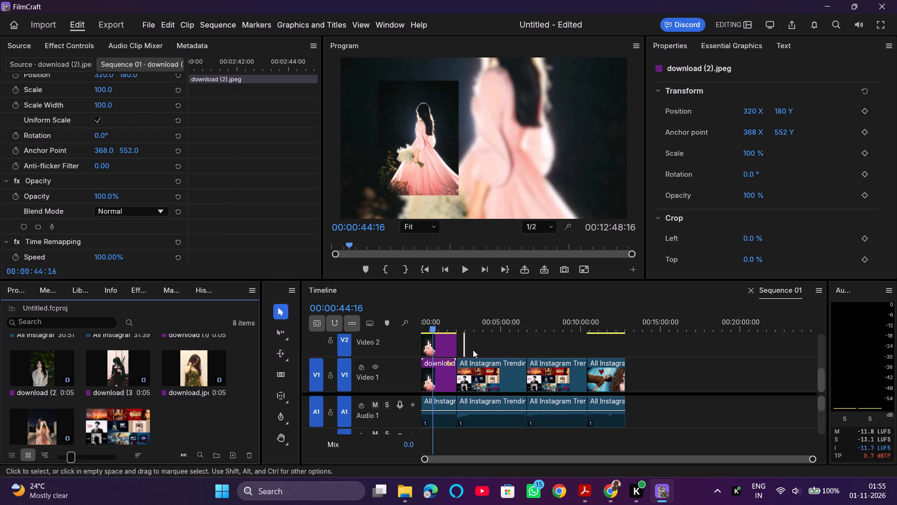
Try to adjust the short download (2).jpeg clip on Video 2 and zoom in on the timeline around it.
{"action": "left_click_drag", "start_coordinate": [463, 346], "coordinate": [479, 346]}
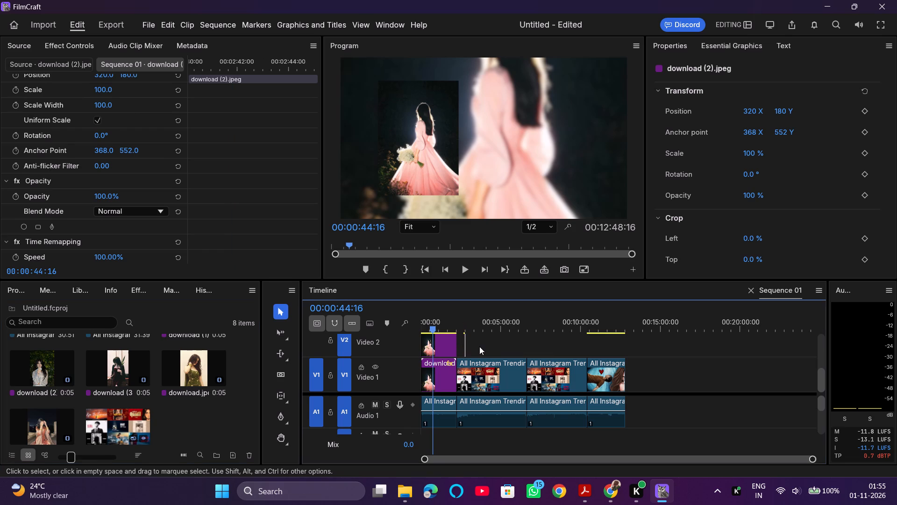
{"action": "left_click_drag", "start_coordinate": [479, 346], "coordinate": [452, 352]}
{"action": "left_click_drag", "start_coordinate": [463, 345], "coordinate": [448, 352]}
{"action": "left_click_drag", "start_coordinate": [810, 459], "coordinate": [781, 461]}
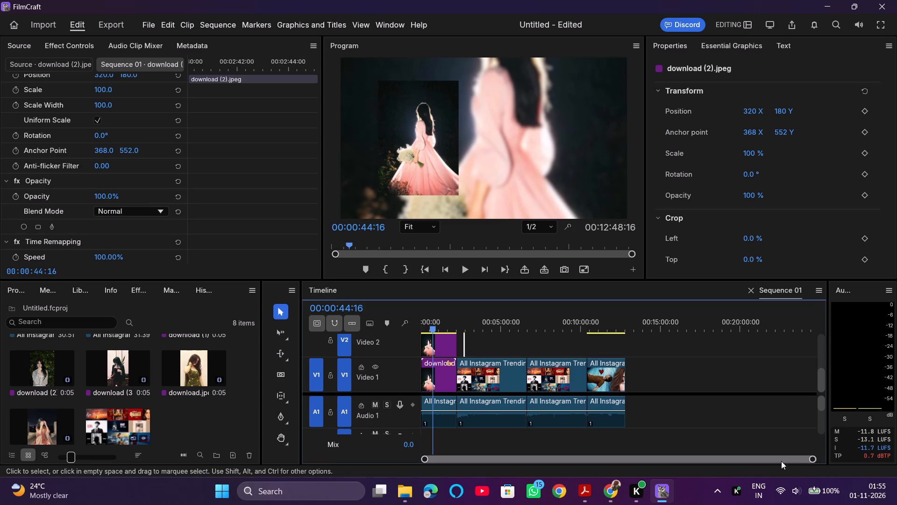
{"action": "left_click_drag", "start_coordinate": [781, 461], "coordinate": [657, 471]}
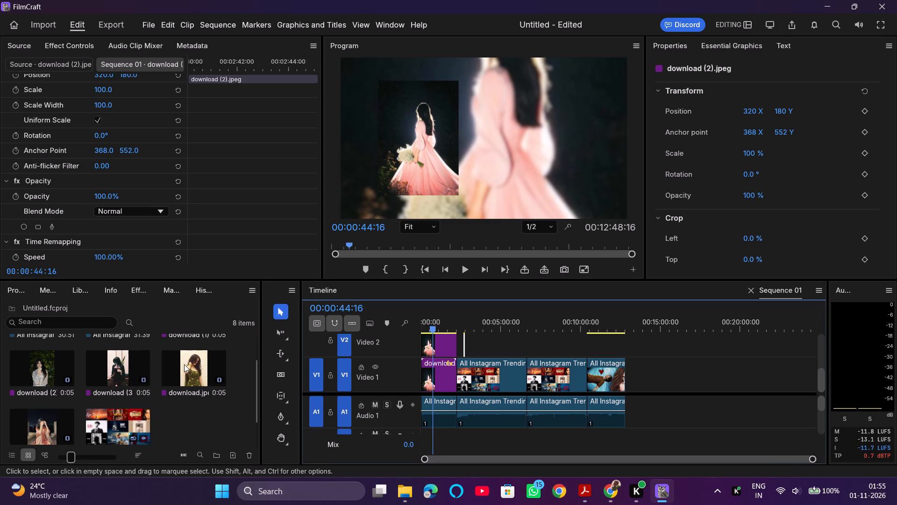
Place download.jpeg from the project media on Video 2 above the third song clip.
{"action": "scroll", "coordinate": [182, 380], "scroll_direction": "up", "scroll_amount": 3}
{"action": "scroll", "coordinate": [182, 382], "scroll_direction": "down", "scroll_amount": 3}
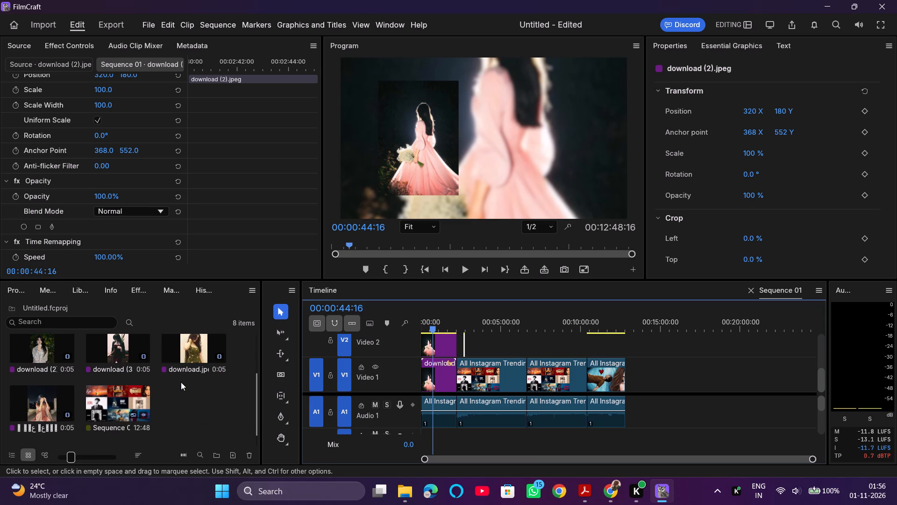
{"action": "left_click_drag", "start_coordinate": [185, 350], "coordinate": [185, 350]}
{"action": "left_click_drag", "start_coordinate": [185, 350], "coordinate": [538, 352]}
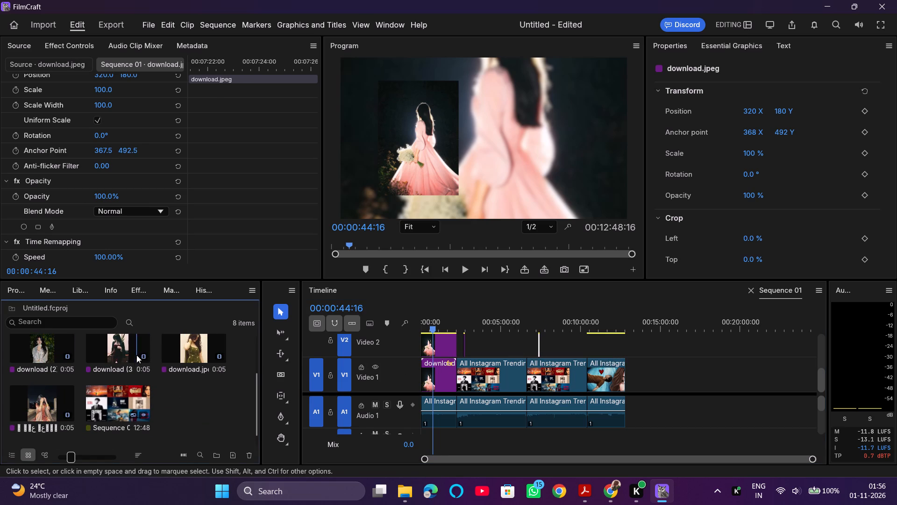
Place the .jpeg photo listed just before the sequence in the project media on Video 2 above the fourth song clip.
{"action": "scroll", "coordinate": [127, 356], "scroll_direction": "up", "scroll_amount": 2}
{"action": "scroll", "coordinate": [220, 373], "scroll_direction": "up", "scroll_amount": 1}
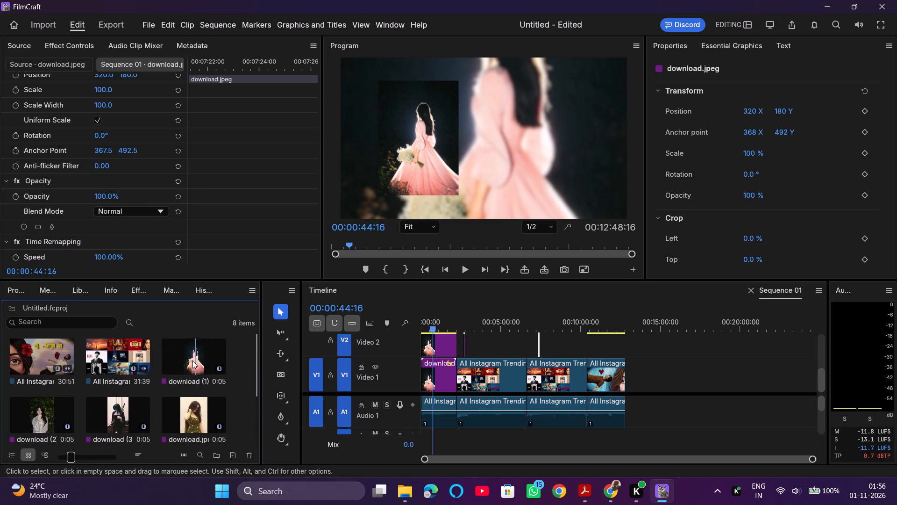
{"action": "scroll", "coordinate": [192, 375], "scroll_direction": "down", "scroll_amount": 3}
{"action": "scroll", "coordinate": [123, 400], "scroll_direction": "down", "scroll_amount": 1}
{"action": "left_click_drag", "start_coordinate": [38, 387], "coordinate": [170, 375]}
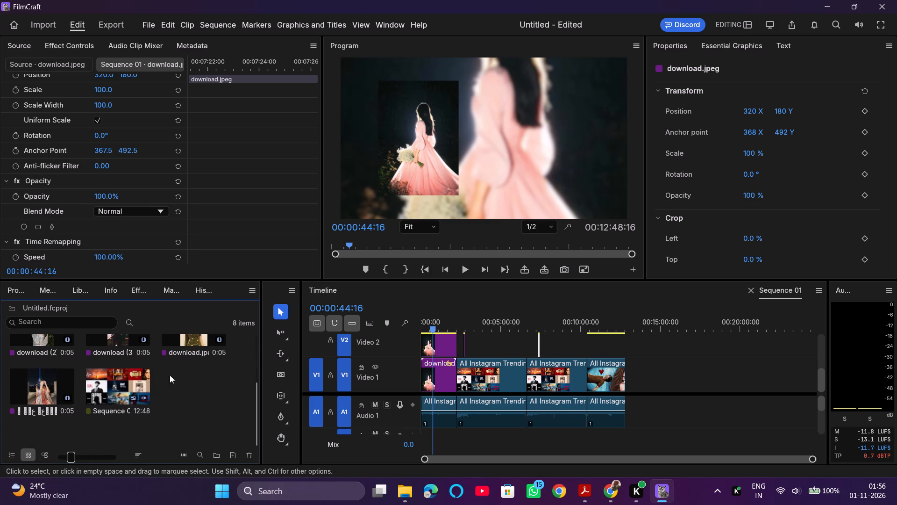
{"action": "left_click_drag", "start_coordinate": [170, 375], "coordinate": [599, 344]}
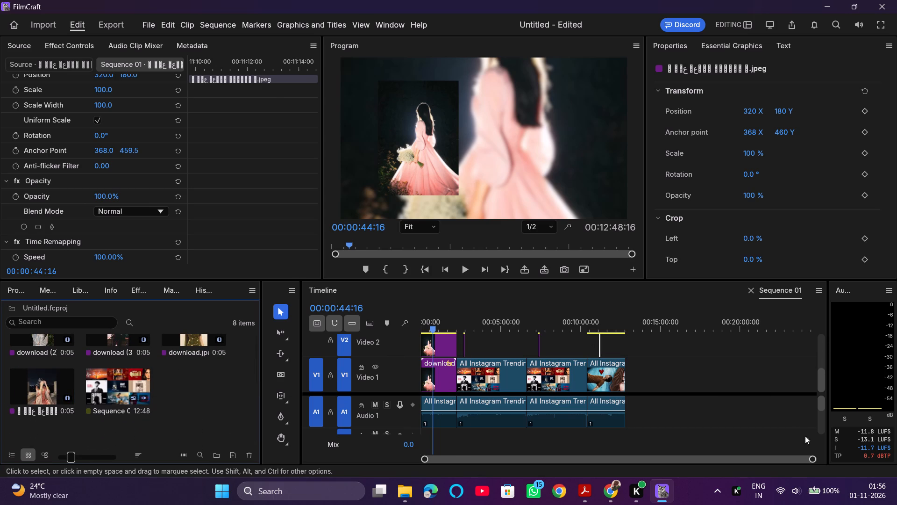
Extend download (2).jpeg on Video 2 and align it so it spans the full length of the second song clip.
{"action": "left_click_drag", "start_coordinate": [811, 458], "coordinate": [695, 460]}
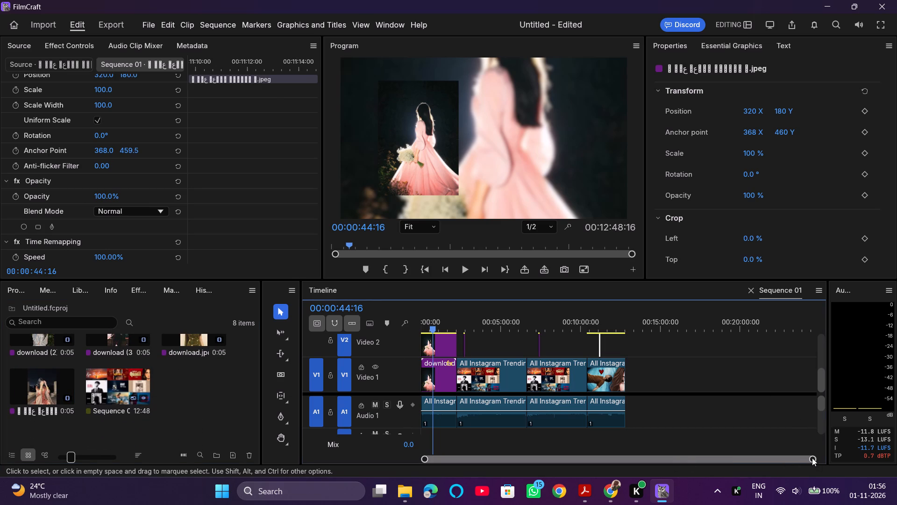
{"action": "left_click_drag", "start_coordinate": [812, 456], "coordinate": [444, 462]}
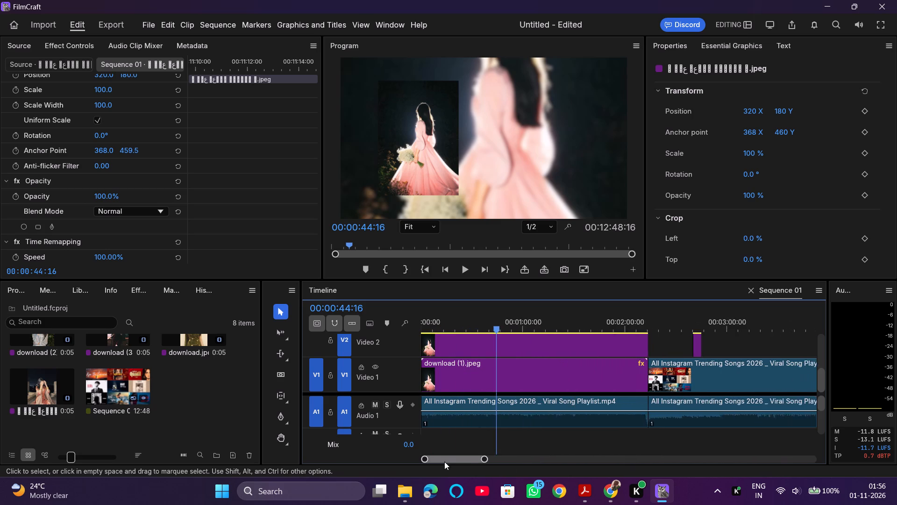
{"action": "left_click_drag", "start_coordinate": [444, 462], "coordinate": [446, 457]}
{"action": "left_click_drag", "start_coordinate": [717, 347], "coordinate": [747, 347]}
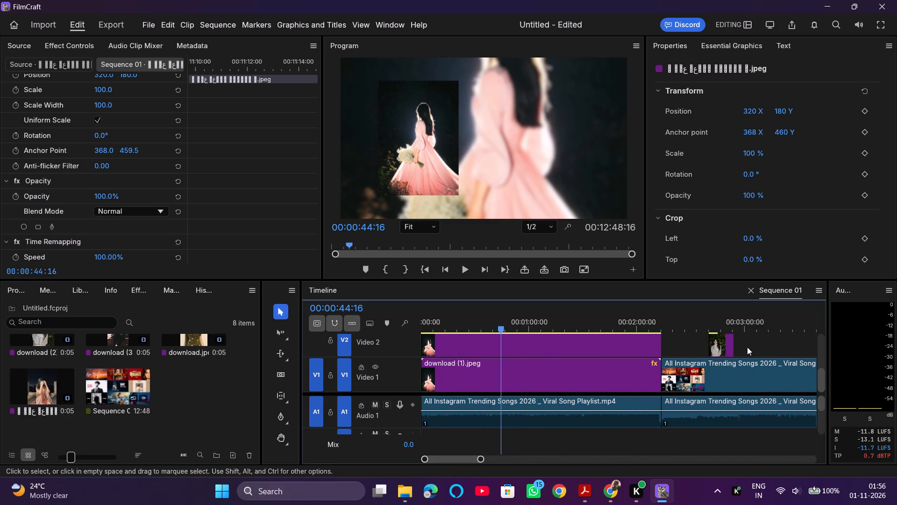
{"action": "left_click_drag", "start_coordinate": [747, 347], "coordinate": [818, 350]}
{"action": "left_click_drag", "start_coordinate": [718, 348], "coordinate": [660, 352]}
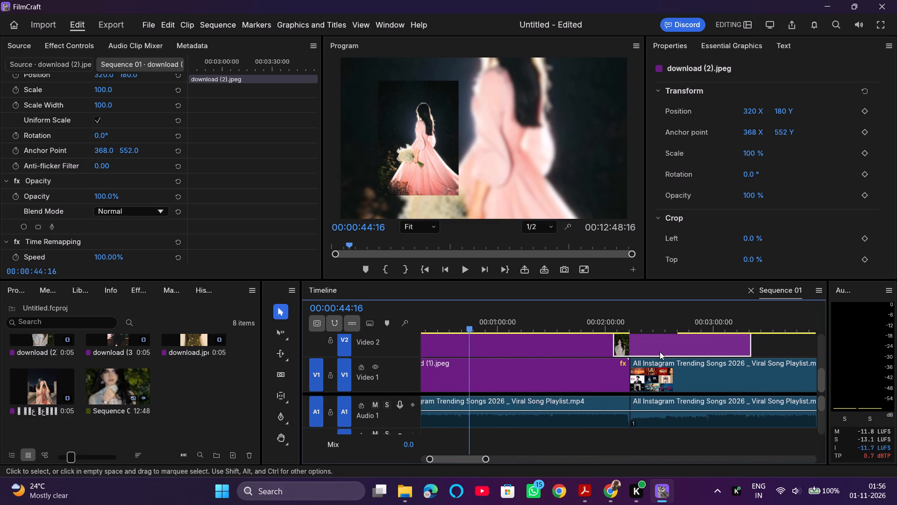
{"action": "left_click_drag", "start_coordinate": [660, 352], "coordinate": [669, 353]}
{"action": "left_click_drag", "start_coordinate": [460, 458], "coordinate": [540, 460]}
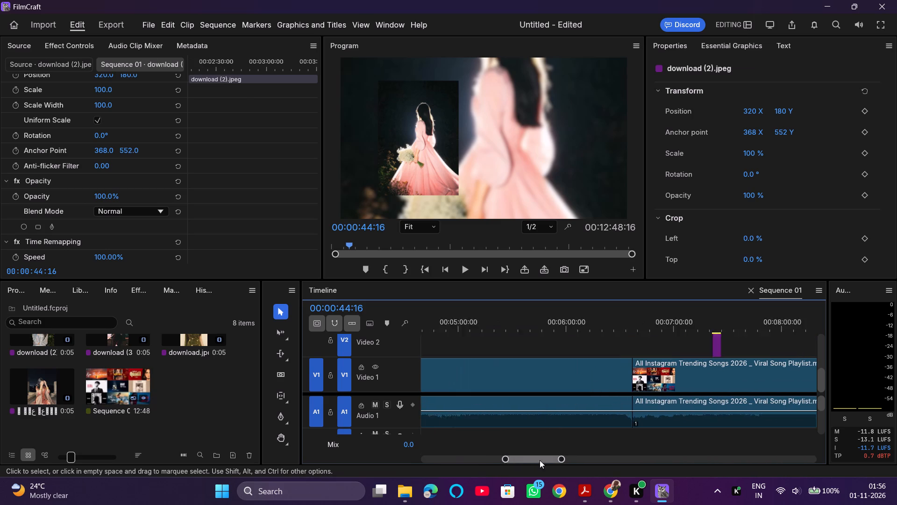
{"action": "left_click_drag", "start_coordinate": [540, 460], "coordinate": [509, 458]}
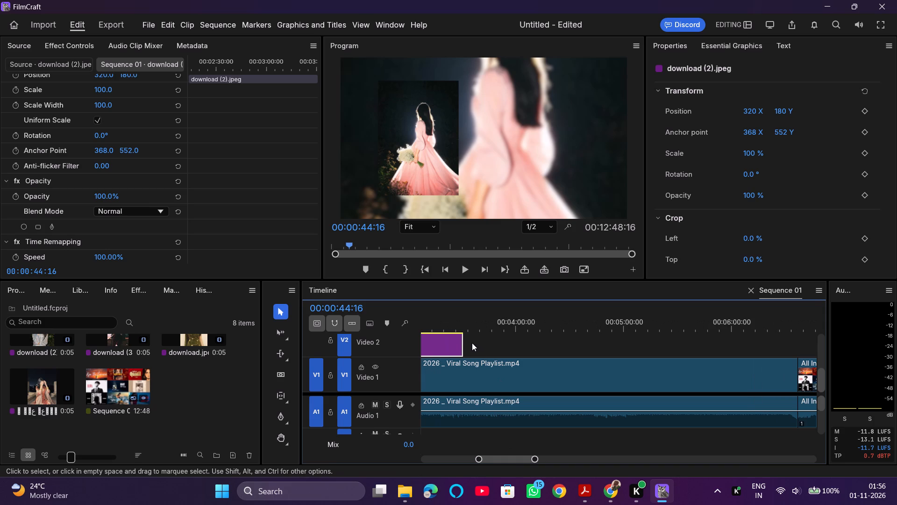
{"action": "left_click_drag", "start_coordinate": [464, 343], "coordinate": [785, 360]}
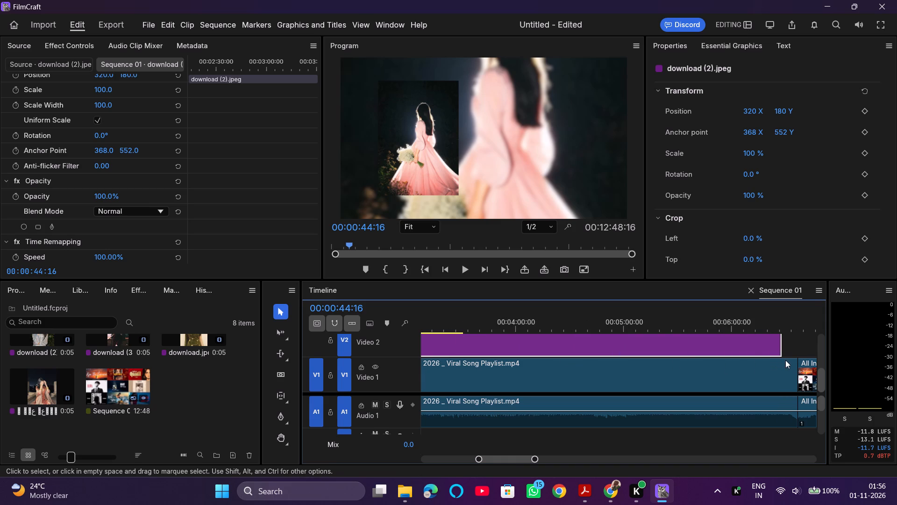
{"action": "left_click_drag", "start_coordinate": [785, 360], "coordinate": [794, 358]}
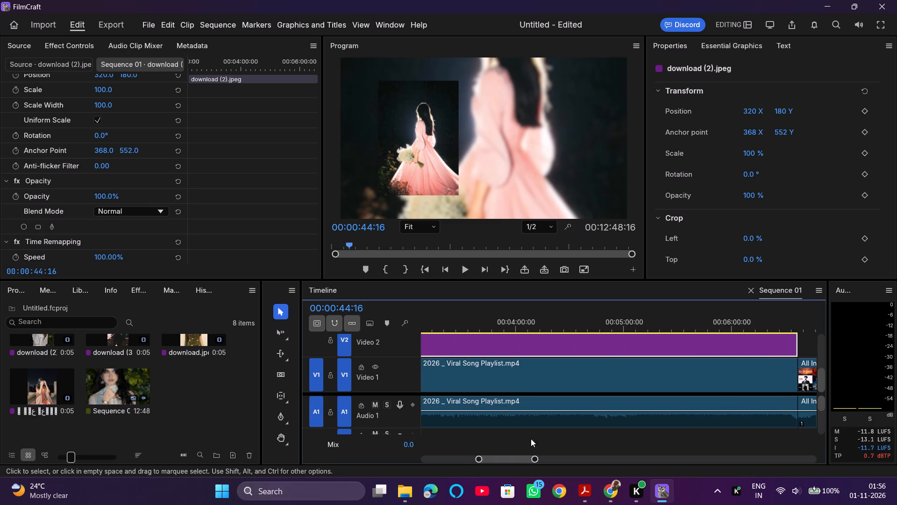
Extend download.jpeg on Video 2 and align it so it spans the full length of the third song clip.
{"action": "left_click_drag", "start_coordinate": [503, 455], "coordinate": [560, 454]}
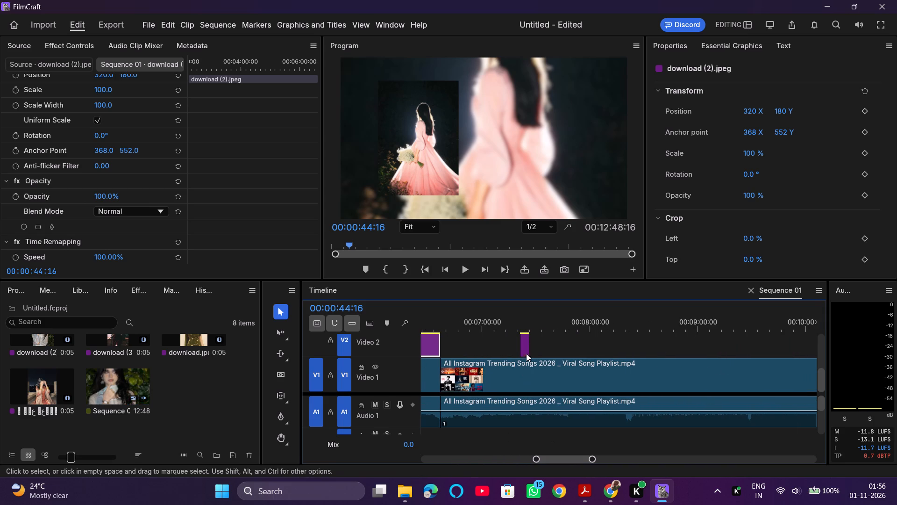
{"action": "left_click_drag", "start_coordinate": [527, 350], "coordinate": [612, 352]}
{"action": "left_click_drag", "start_coordinate": [577, 342], "coordinate": [510, 347]}
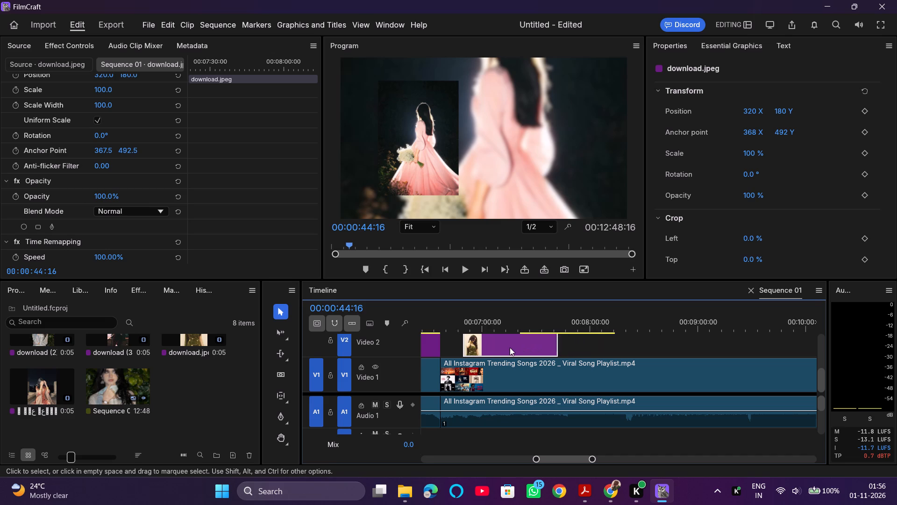
{"action": "left_click_drag", "start_coordinate": [510, 347], "coordinate": [500, 348]}
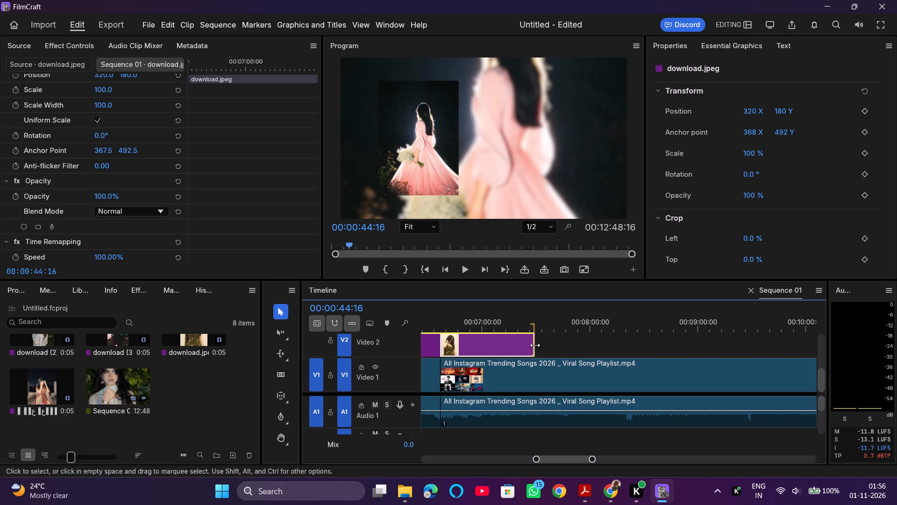
{"action": "left_click_drag", "start_coordinate": [535, 345], "coordinate": [797, 359]}
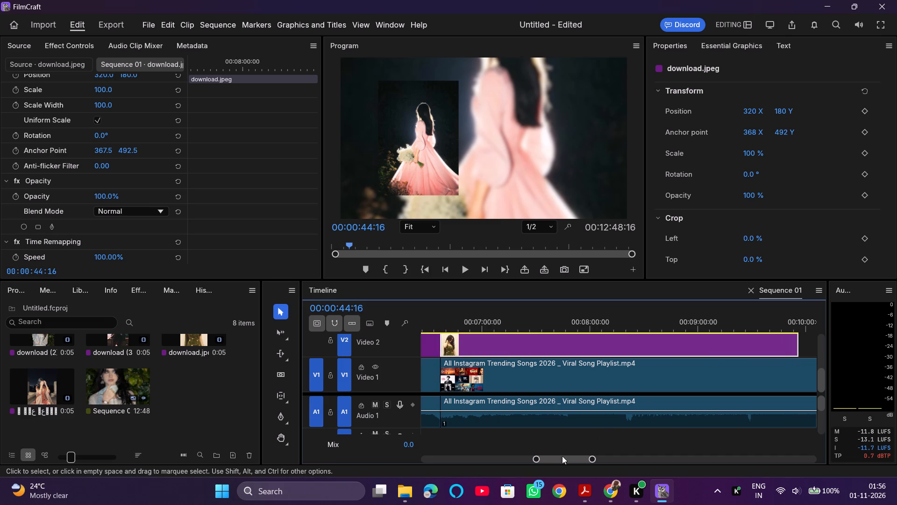
{"action": "left_click_drag", "start_coordinate": [593, 457], "coordinate": [636, 458]}
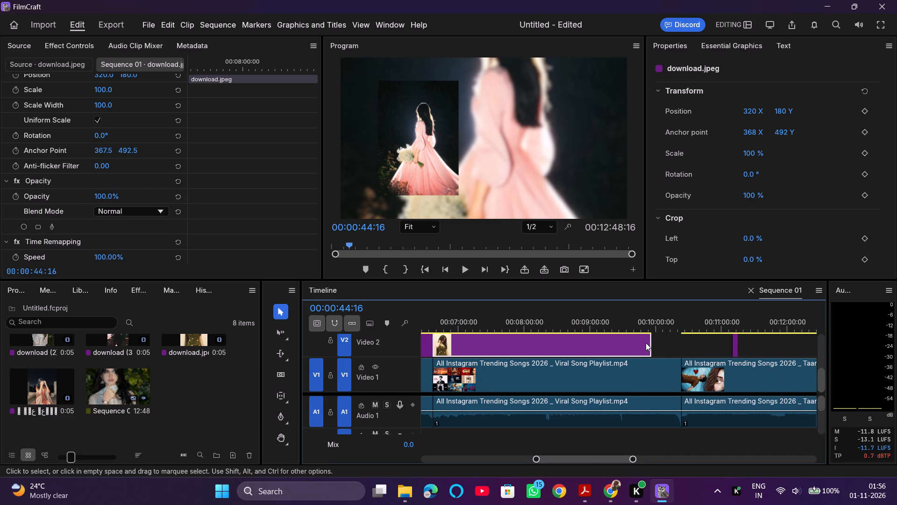
{"action": "left_click_drag", "start_coordinate": [650, 344], "coordinate": [677, 350]}
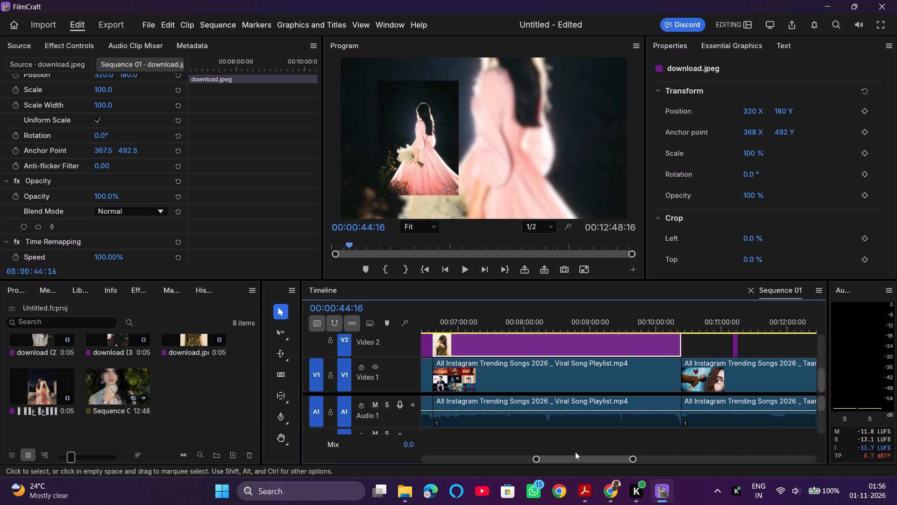
Extend the last photo on Video 2 and align it so it spans the full length of the fourth song clip.
{"action": "left_click_drag", "start_coordinate": [575, 456], "coordinate": [624, 453]}
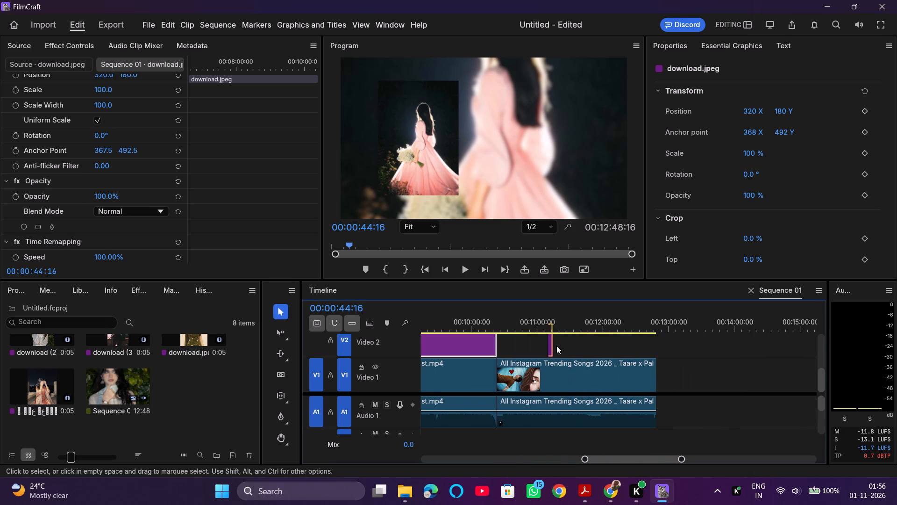
{"action": "left_click_drag", "start_coordinate": [553, 345], "coordinate": [658, 349]}
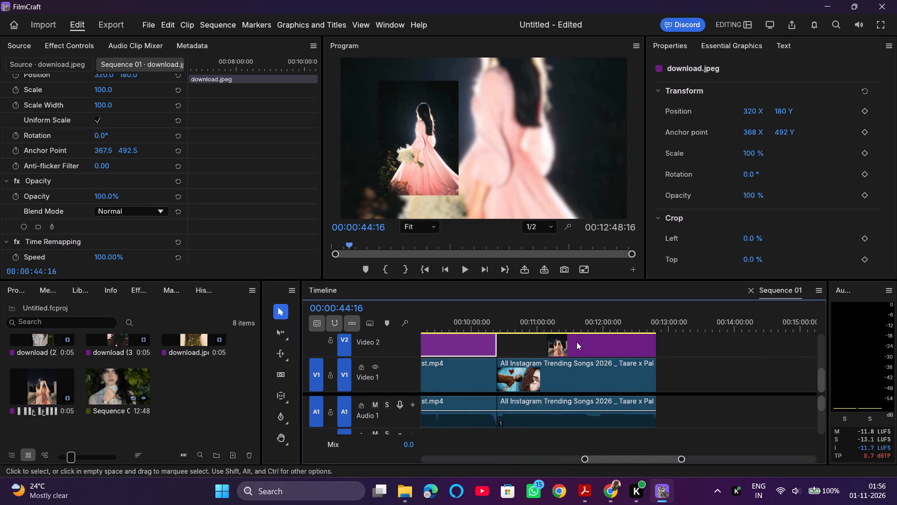
{"action": "left_click_drag", "start_coordinate": [577, 342], "coordinate": [527, 346]}
{"action": "left_click_drag", "start_coordinate": [605, 349], "coordinate": [634, 351]}
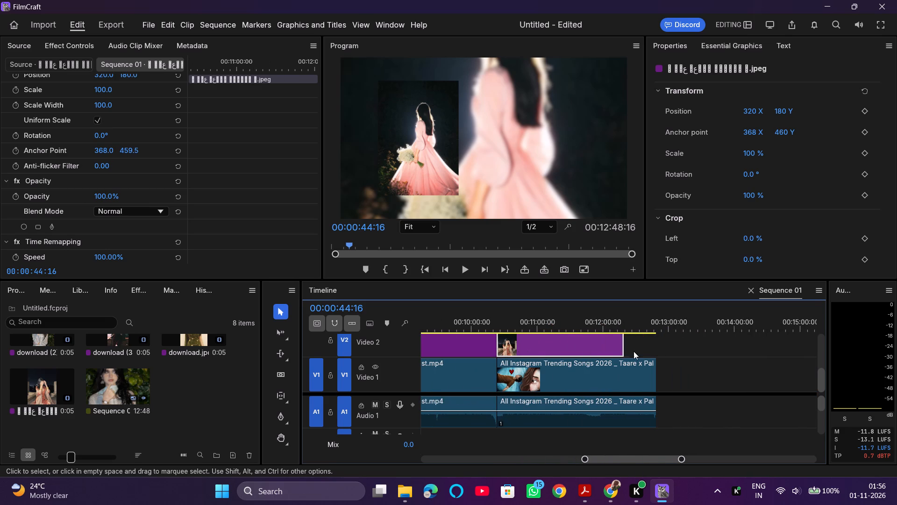
{"action": "left_click_drag", "start_coordinate": [634, 351], "coordinate": [656, 352]}
{"action": "left_click", "coordinate": [694, 352]}
Check the fourth photo's frame at 00:11:06:21 and review the photo placement across the whole sequence.
{"action": "left_click", "coordinate": [544, 305]}
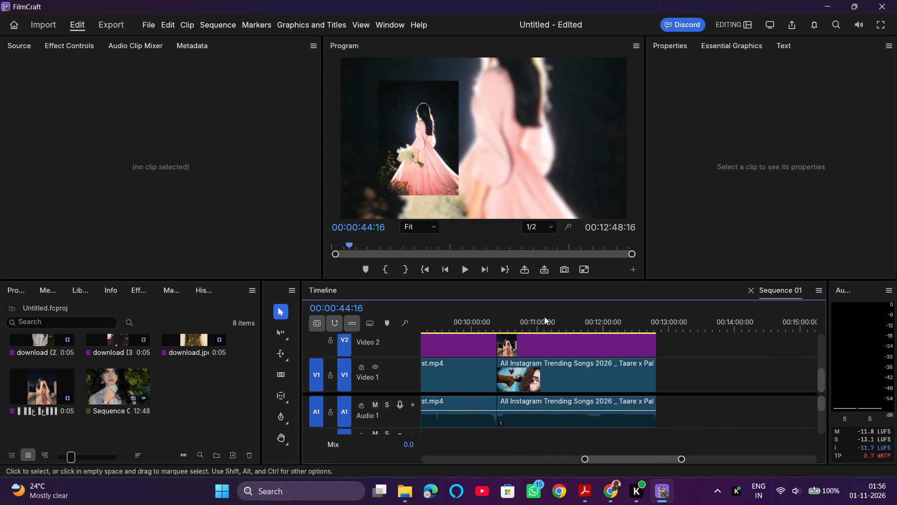
{"action": "left_click", "coordinate": [544, 318]}
{"action": "left_click_drag", "start_coordinate": [612, 457], "coordinate": [463, 464]}
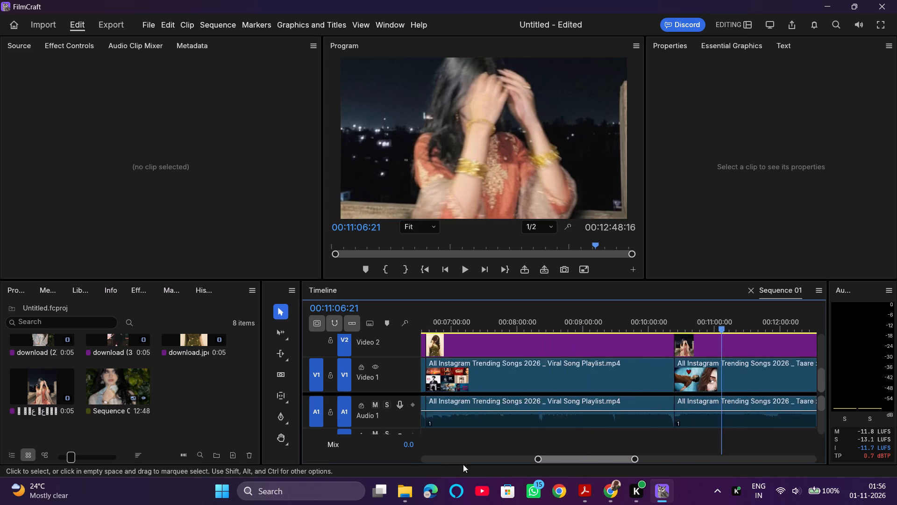
{"action": "left_click_drag", "start_coordinate": [463, 464], "coordinate": [405, 461]}
{"action": "left_click_drag", "start_coordinate": [524, 457], "coordinate": [737, 453]}
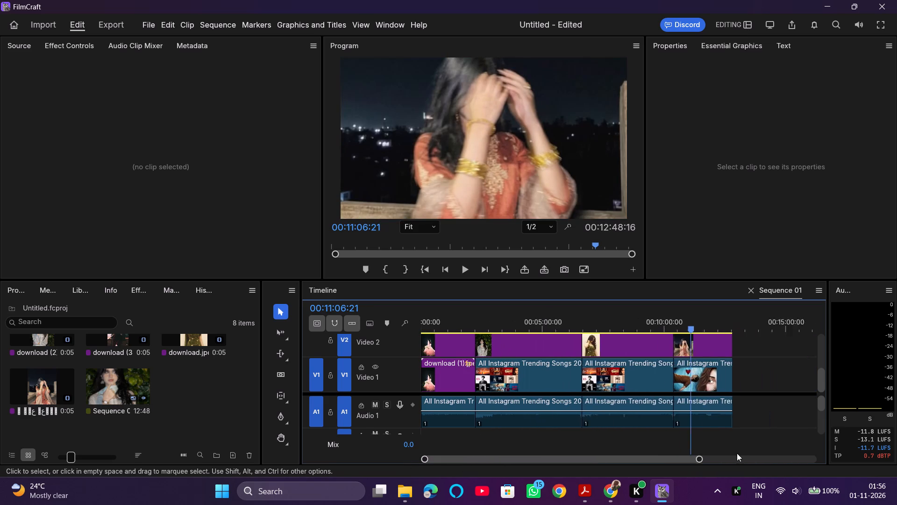
{"action": "left_click_drag", "start_coordinate": [737, 453], "coordinate": [760, 452]}
{"action": "scroll", "coordinate": [544, 380], "scroll_direction": "up", "scroll_amount": 1}
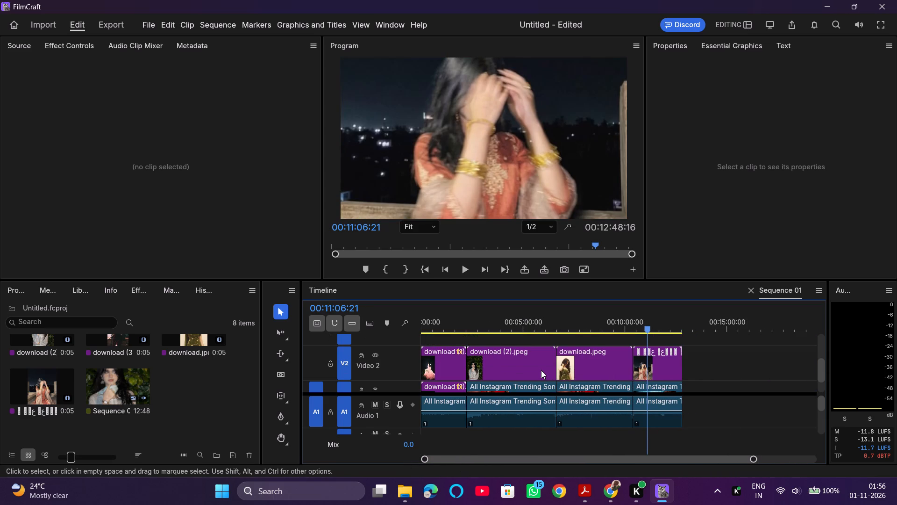
{"action": "scroll", "coordinate": [515, 366], "scroll_direction": "down", "scroll_amount": 2}
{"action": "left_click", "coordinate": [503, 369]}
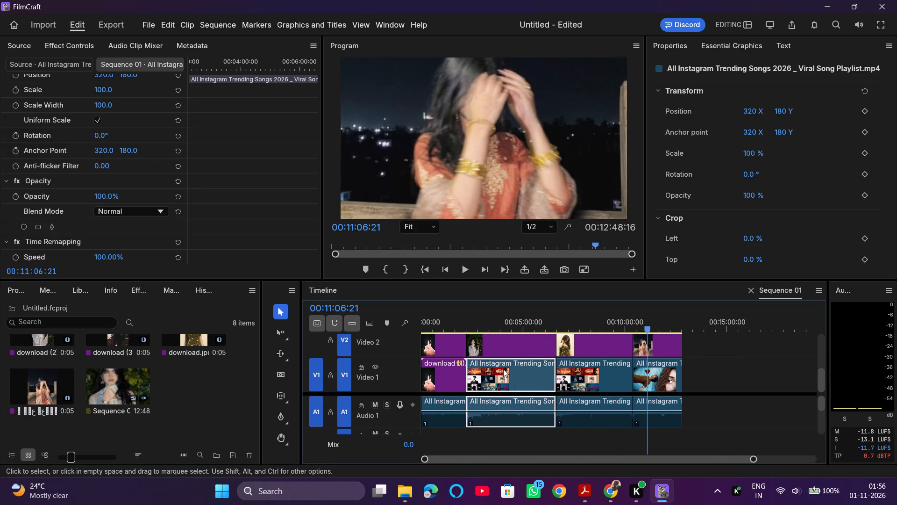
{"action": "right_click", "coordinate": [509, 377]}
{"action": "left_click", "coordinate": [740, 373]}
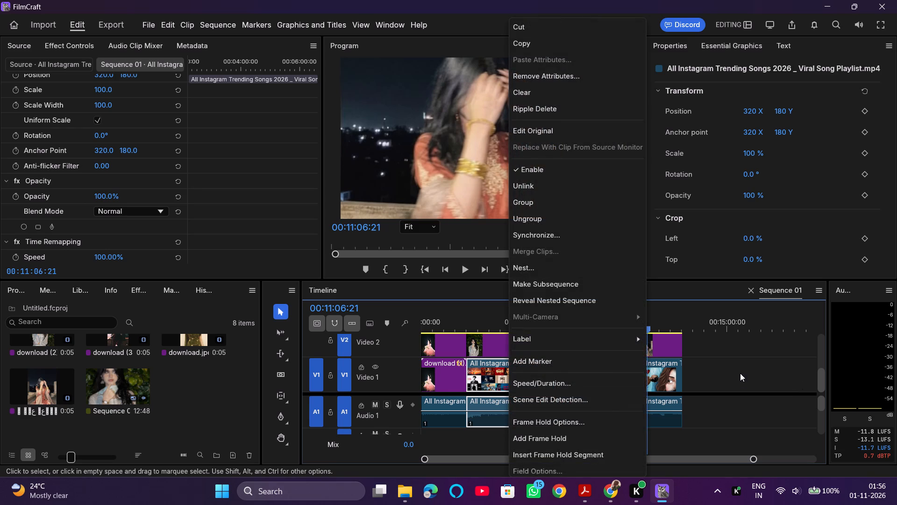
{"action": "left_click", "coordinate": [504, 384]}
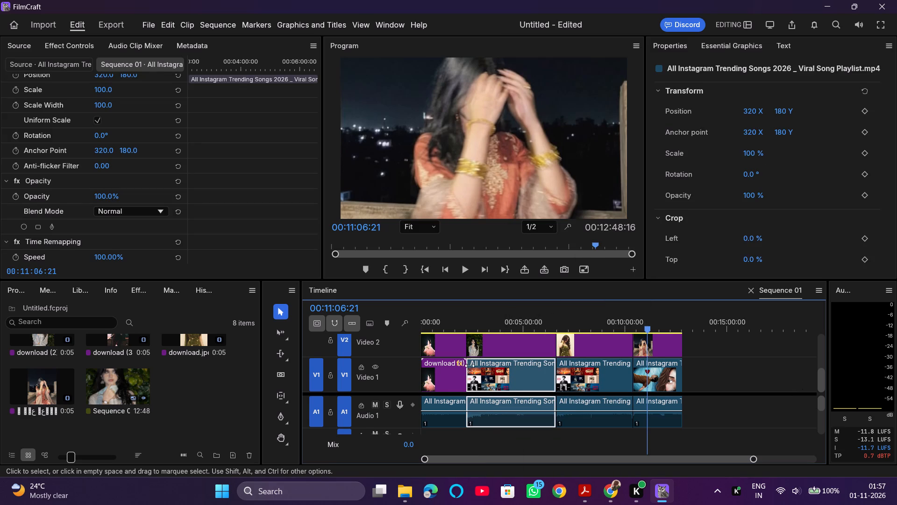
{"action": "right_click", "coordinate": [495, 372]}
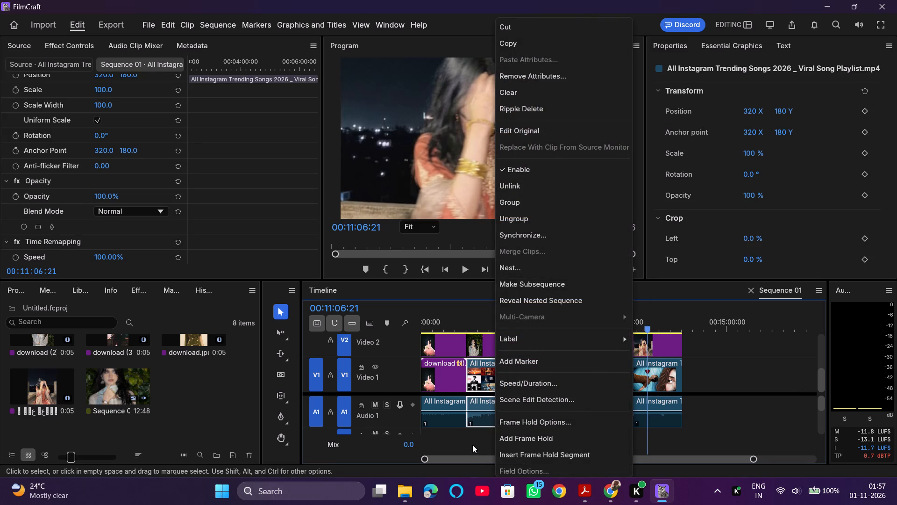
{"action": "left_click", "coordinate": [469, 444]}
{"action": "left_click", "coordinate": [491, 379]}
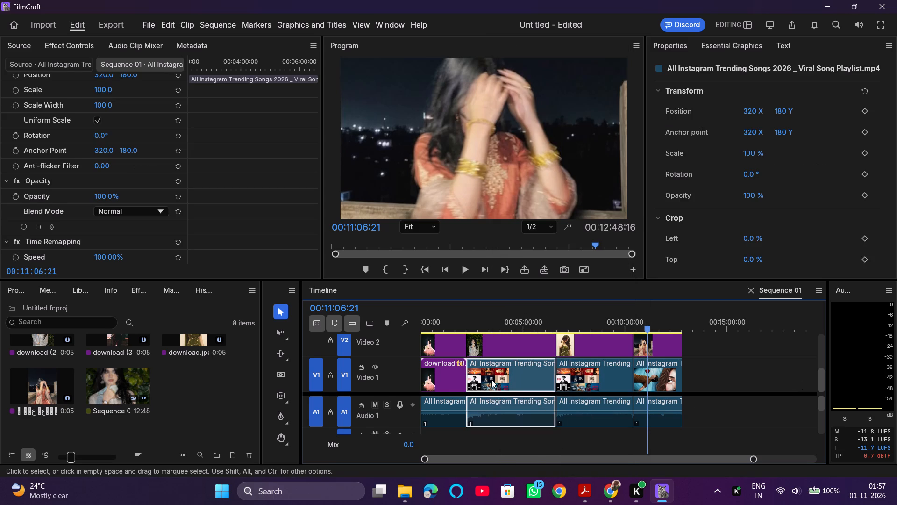
Preview the second song section, unlink its clip's video from the audio, and delete the video part from Video 1.
{"action": "left_click", "coordinate": [506, 317]}
{"action": "key", "text": "space"}
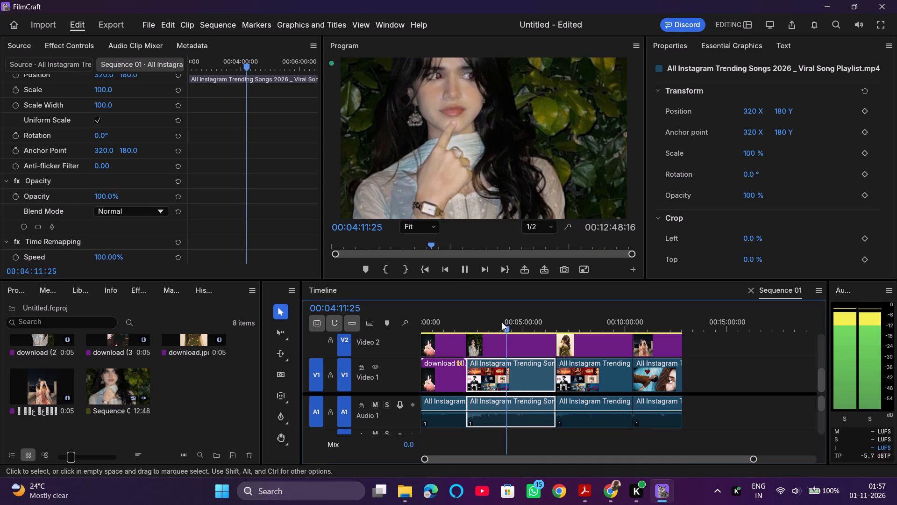
{"action": "left_click", "coordinate": [504, 370]}
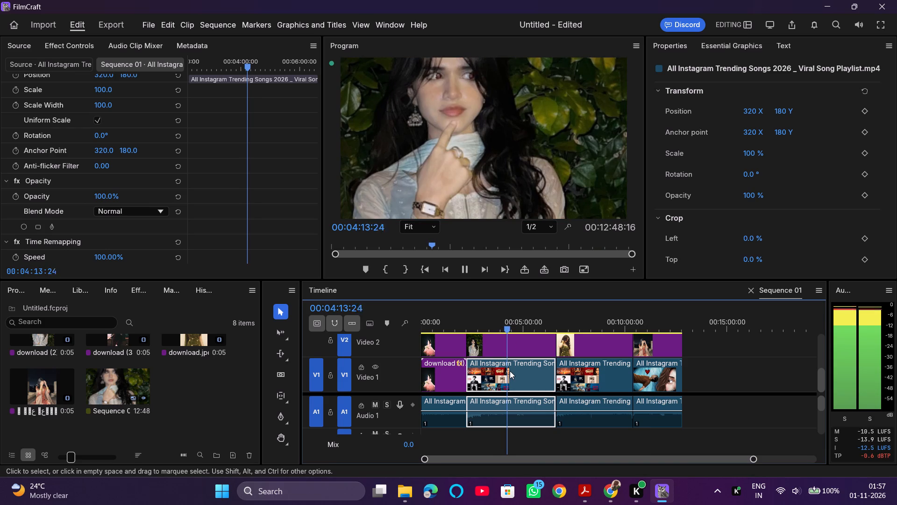
{"action": "key", "text": "space"}
{"action": "right_click", "coordinate": [508, 372]}
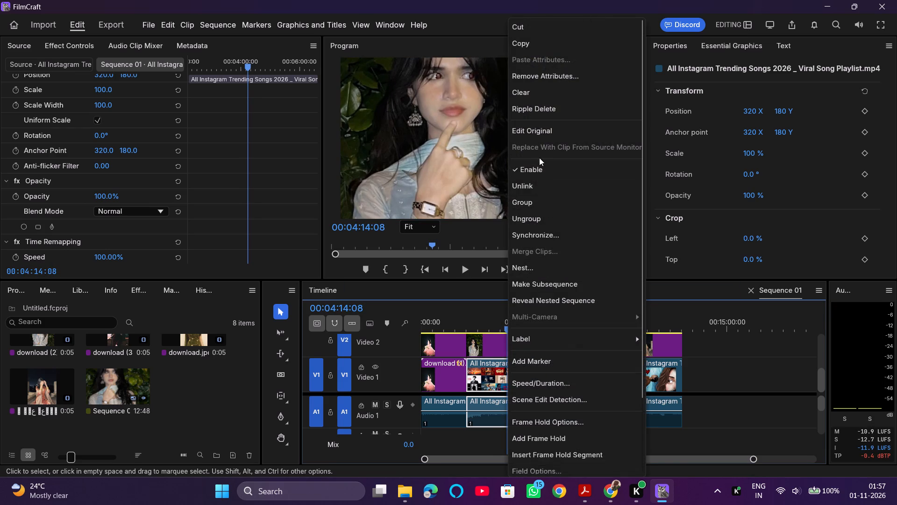
{"action": "left_click", "coordinate": [526, 188]}
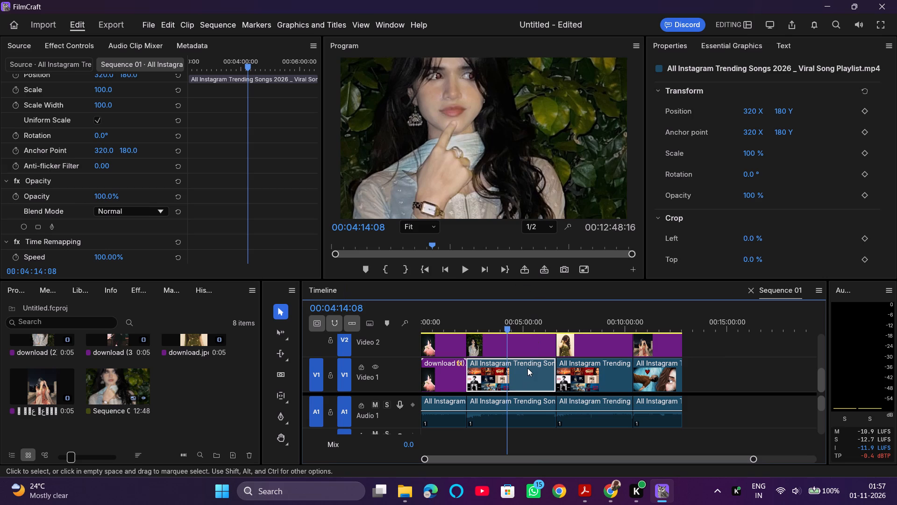
{"action": "key", "text": "Delete"}
Duplicate download (2).jpeg from Video 2 into the gap directly beneath it on Video 1.
{"action": "left_click", "coordinate": [521, 345]}
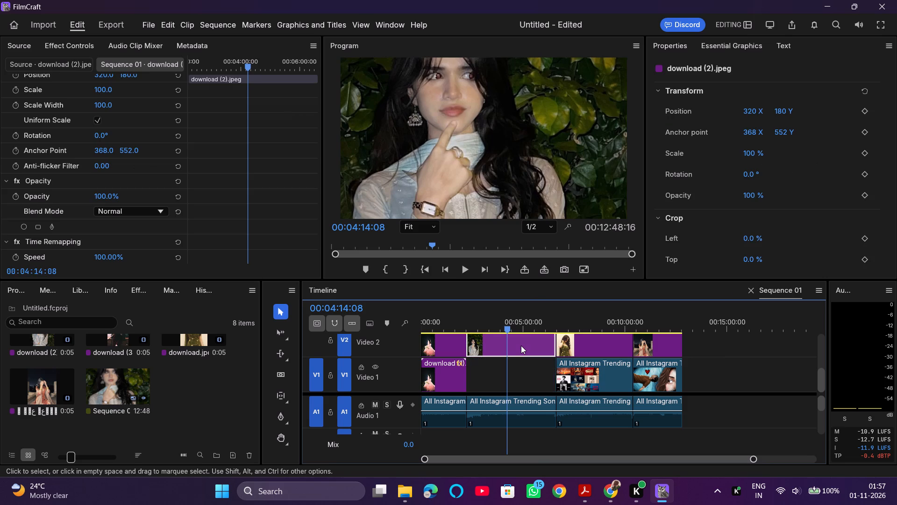
{"action": "left_click_drag", "start_coordinate": [521, 345], "coordinate": [521, 375], "text": "alt"}
{"action": "left_click", "coordinate": [532, 370]}
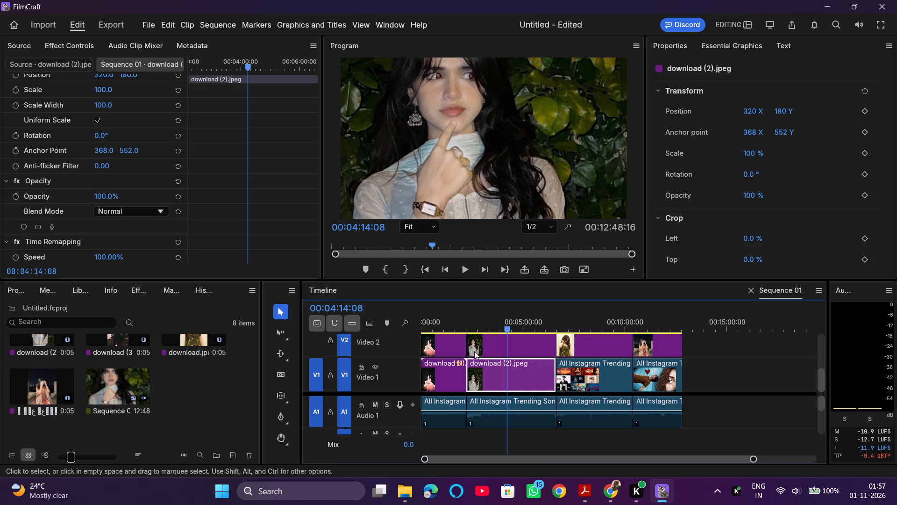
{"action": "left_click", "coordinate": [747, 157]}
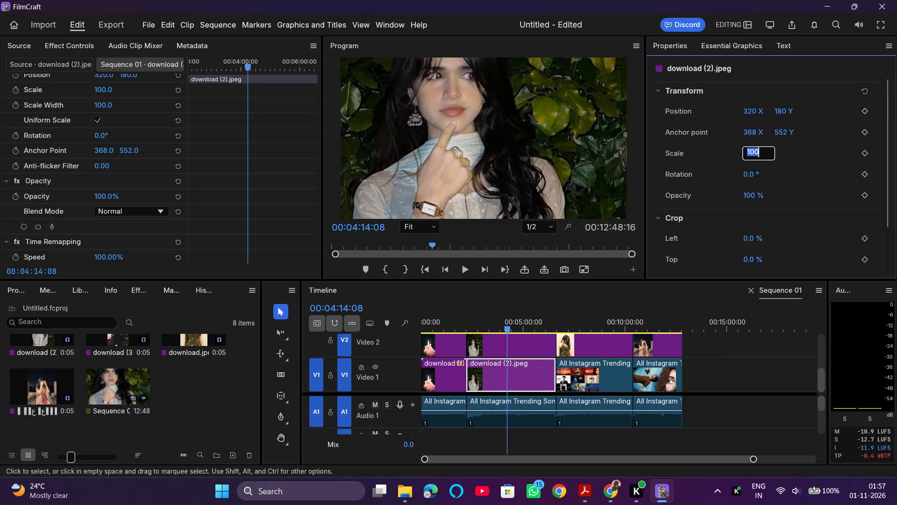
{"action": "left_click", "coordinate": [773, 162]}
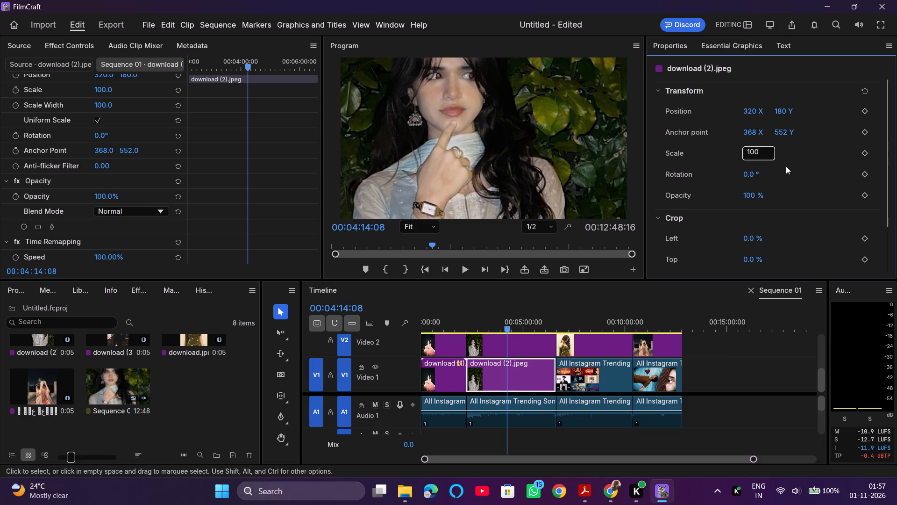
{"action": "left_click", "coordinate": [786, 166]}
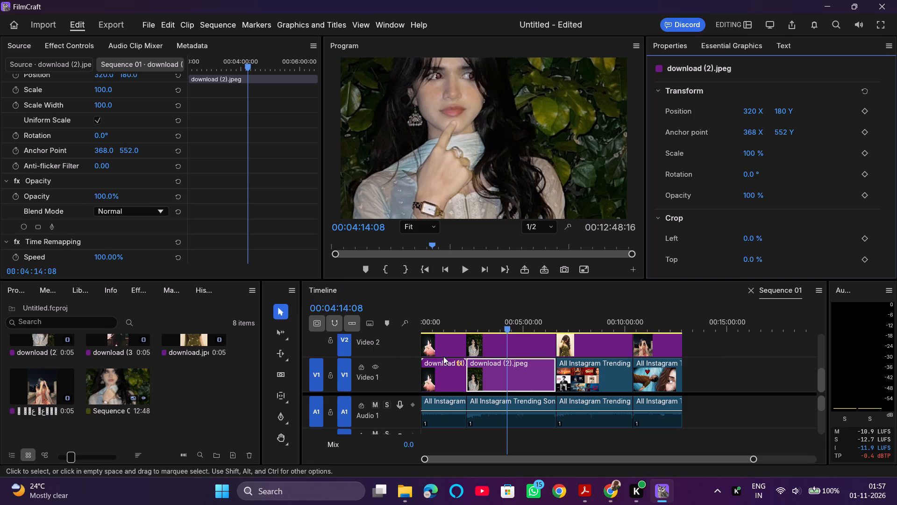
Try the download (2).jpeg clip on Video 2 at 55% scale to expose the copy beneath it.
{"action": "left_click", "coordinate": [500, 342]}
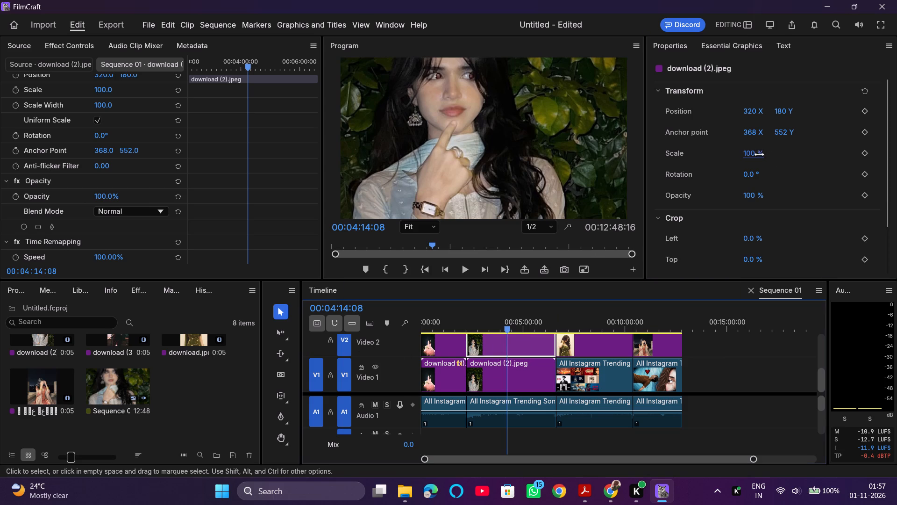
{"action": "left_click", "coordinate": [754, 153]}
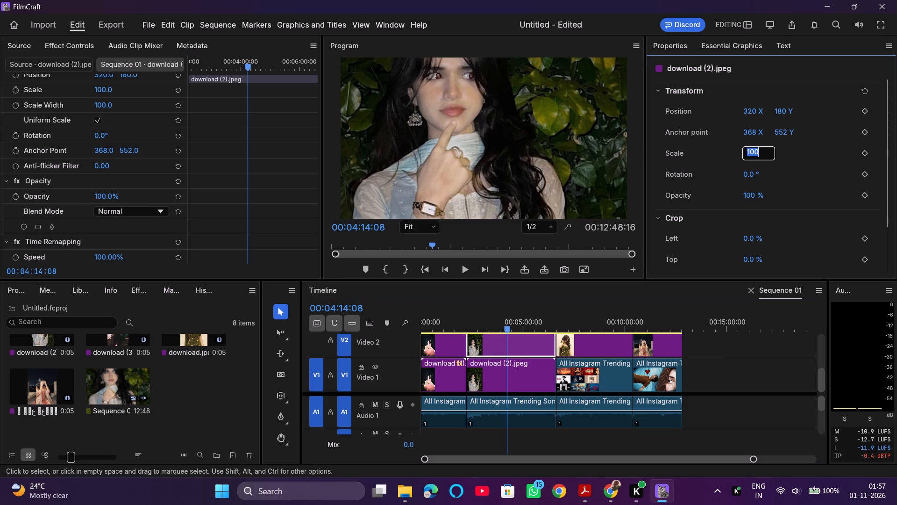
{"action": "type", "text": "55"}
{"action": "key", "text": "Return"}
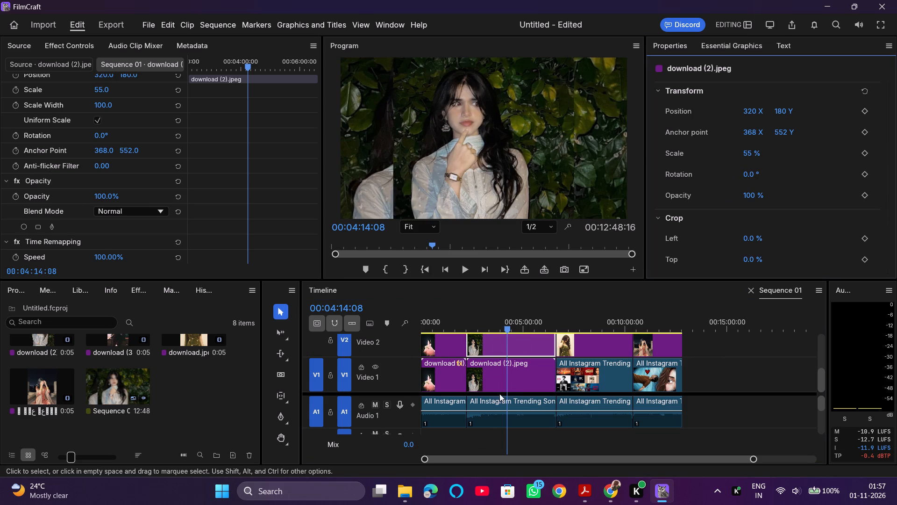
Set the scale of the download (2).jpeg background copy on Video 1 to 90%.
{"action": "left_click", "coordinate": [505, 385]}
{"action": "left_click_drag", "start_coordinate": [752, 156], "coordinate": [736, 157]}
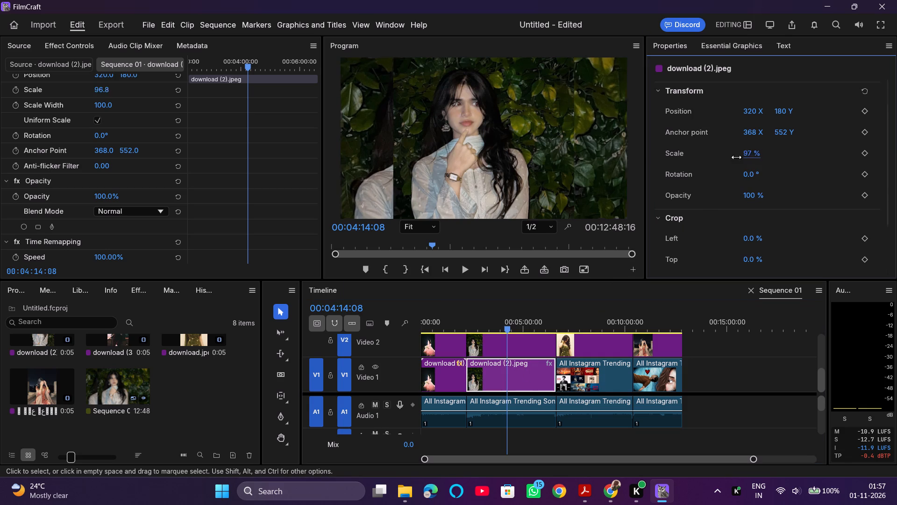
{"action": "left_click_drag", "start_coordinate": [736, 157], "coordinate": [733, 156]}
{"action": "left_click", "coordinate": [743, 154]}
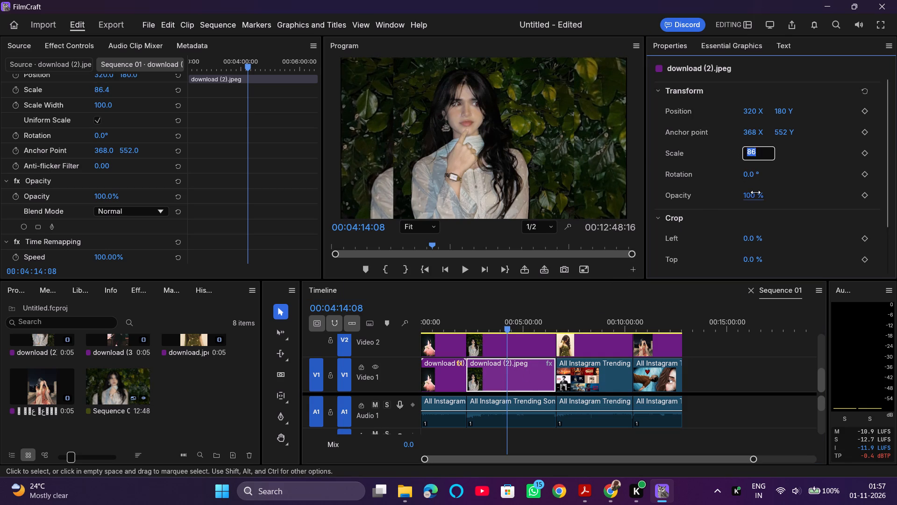
{"action": "type", "text": "90"}
{"action": "key", "text": "Return"}
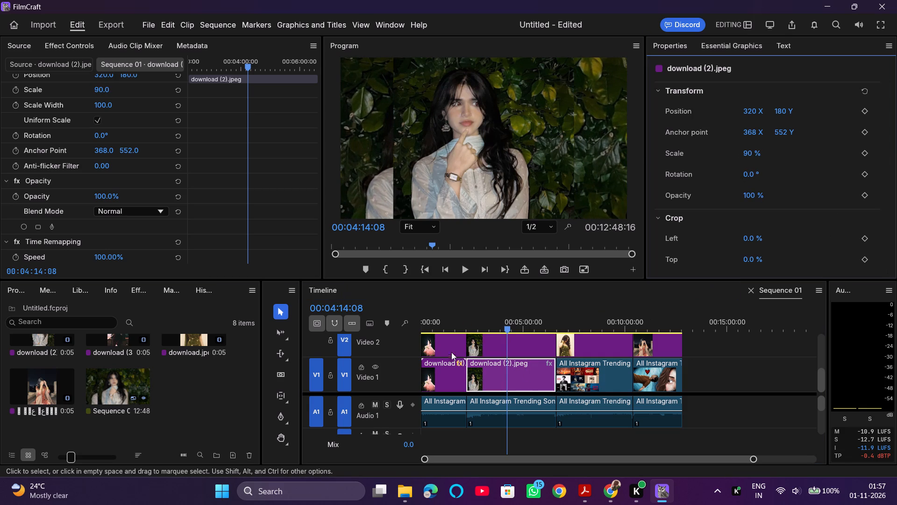
Apply Gaussian Blur to the download (2).jpeg copy on Video 1 with a blurriness of 7.
{"action": "left_click", "coordinate": [141, 289]}
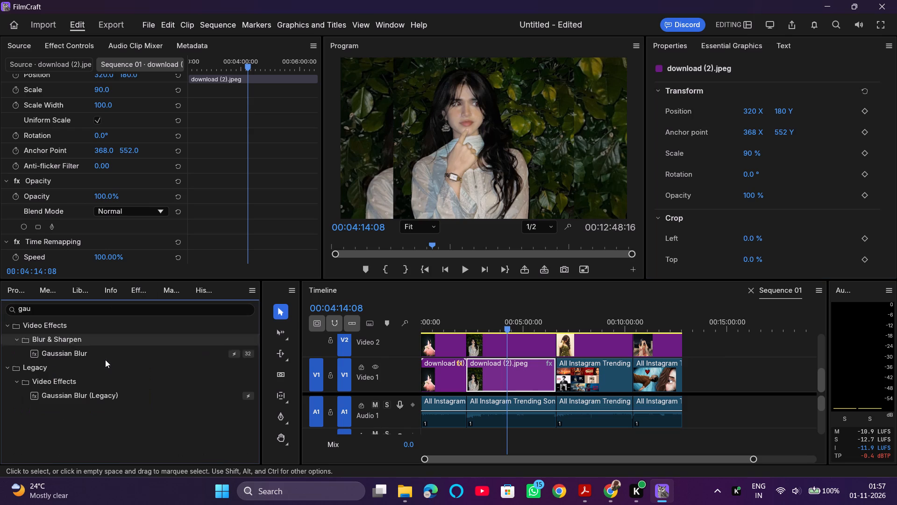
{"action": "left_click_drag", "start_coordinate": [83, 352], "coordinate": [514, 371]}
{"action": "scroll", "coordinate": [127, 181], "scroll_direction": "down", "scroll_amount": 4}
{"action": "left_click", "coordinate": [104, 211]}
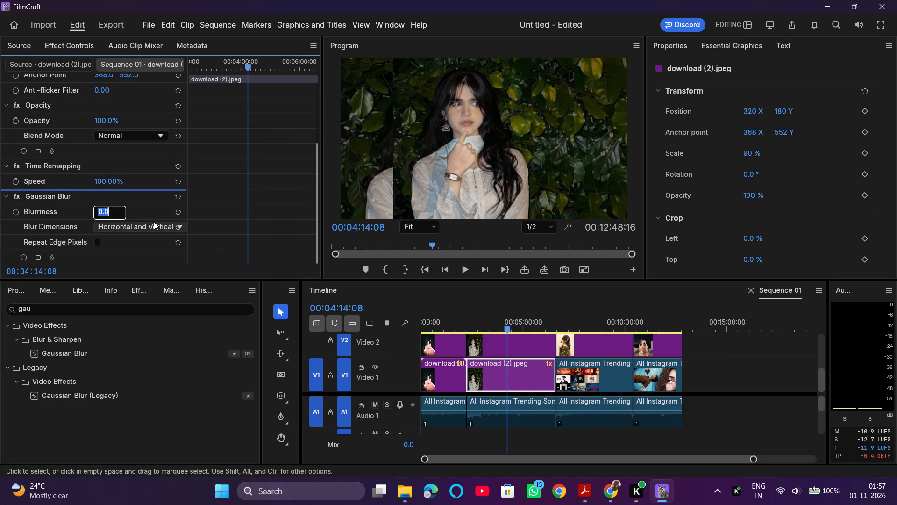
{"action": "key", "text": "7"}
{"action": "key", "text": "Return"}
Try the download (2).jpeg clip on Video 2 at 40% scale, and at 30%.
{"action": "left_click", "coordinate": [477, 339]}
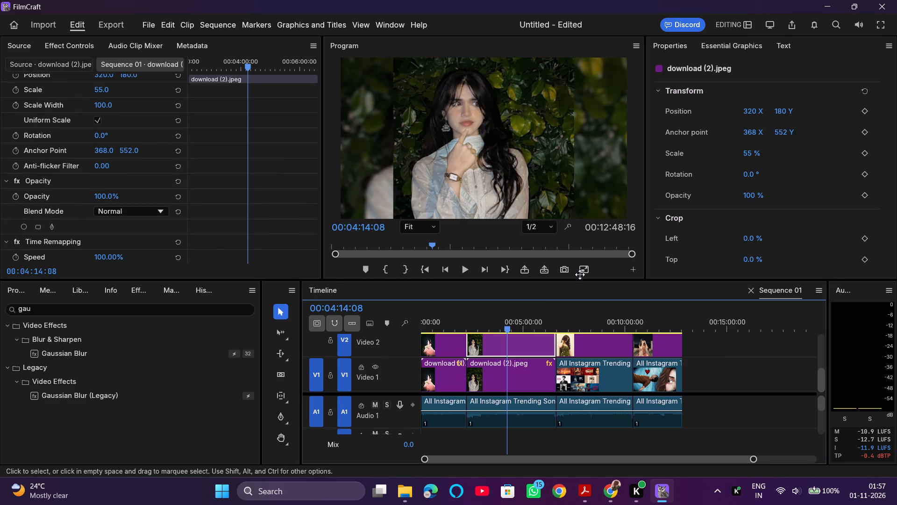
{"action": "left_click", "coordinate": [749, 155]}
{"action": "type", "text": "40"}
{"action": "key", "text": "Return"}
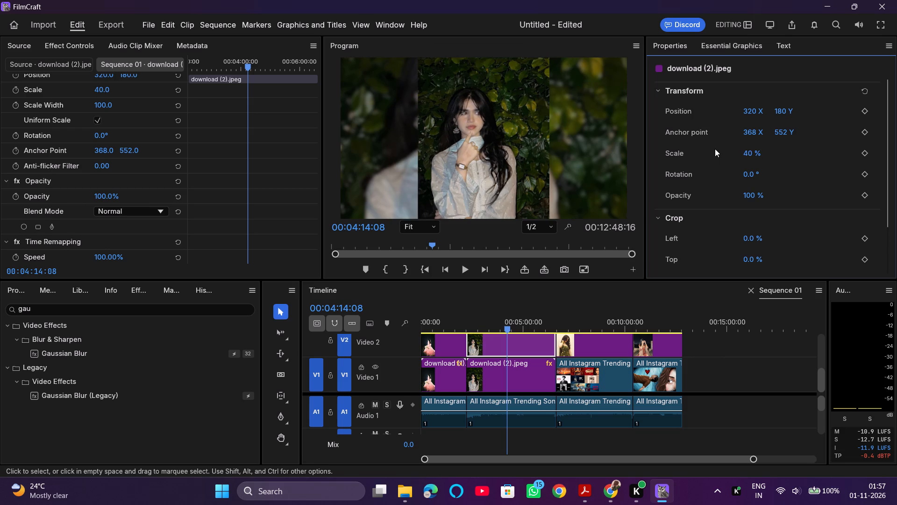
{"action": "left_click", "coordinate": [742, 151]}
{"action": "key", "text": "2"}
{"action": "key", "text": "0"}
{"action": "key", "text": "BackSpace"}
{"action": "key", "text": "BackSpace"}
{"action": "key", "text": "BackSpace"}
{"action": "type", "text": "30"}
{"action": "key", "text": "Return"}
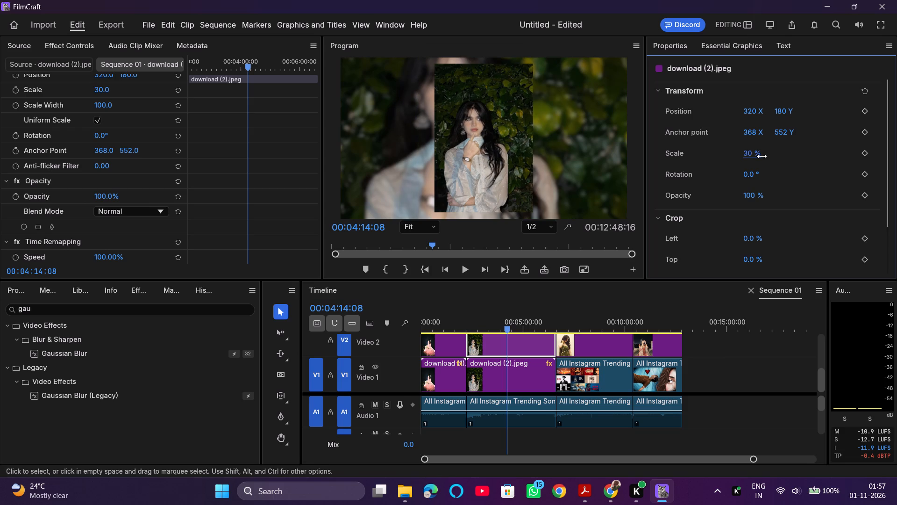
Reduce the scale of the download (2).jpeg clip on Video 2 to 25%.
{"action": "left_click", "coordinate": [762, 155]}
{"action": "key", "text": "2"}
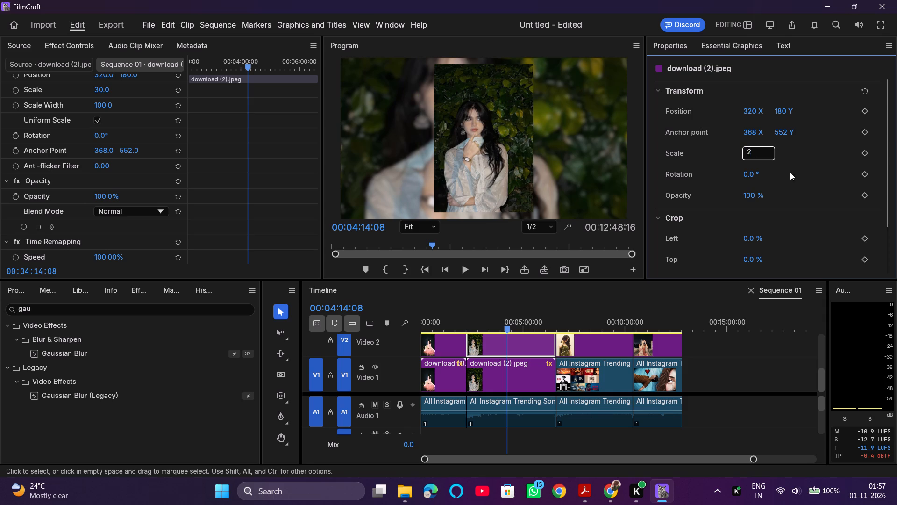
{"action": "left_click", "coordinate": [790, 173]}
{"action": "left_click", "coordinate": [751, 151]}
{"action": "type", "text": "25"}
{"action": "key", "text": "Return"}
Crop the download (2).jpeg clip on Video 2 by 10% at the top and 10% at the bottom.
{"action": "scroll", "coordinate": [759, 245], "scroll_direction": "down", "scroll_amount": 1}
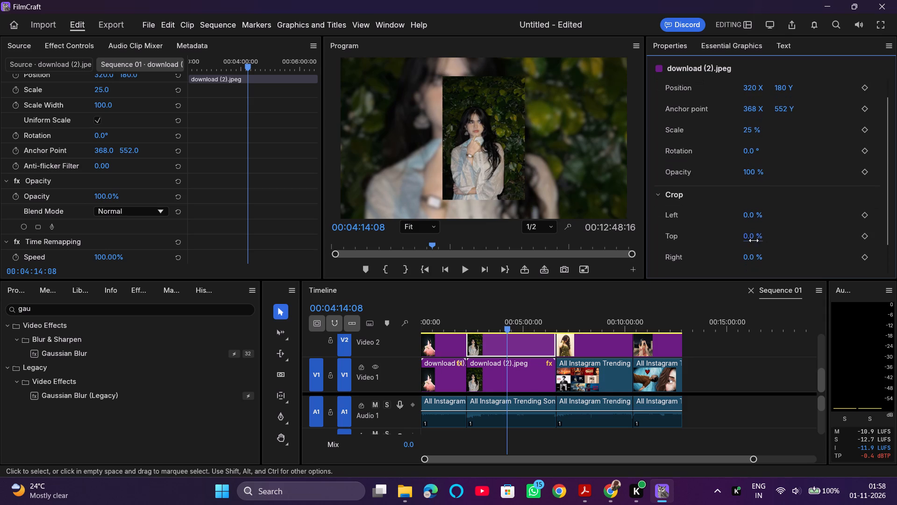
{"action": "left_click", "coordinate": [753, 240]}
{"action": "type", "text": "10"}
{"action": "key", "text": "Return"}
{"action": "scroll", "coordinate": [750, 240], "scroll_direction": "down", "scroll_amount": 2}
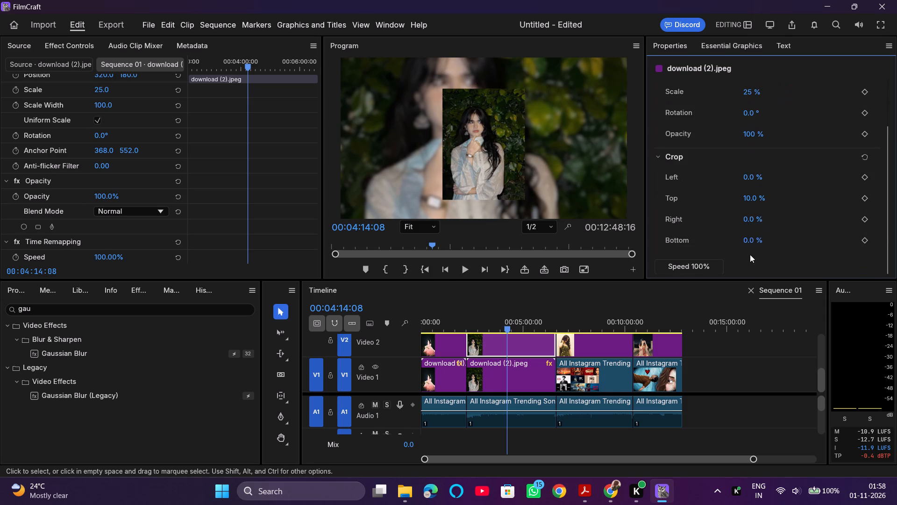
{"action": "left_click", "coordinate": [750, 245]}
{"action": "type", "text": "10"}
{"action": "key", "text": "Return"}
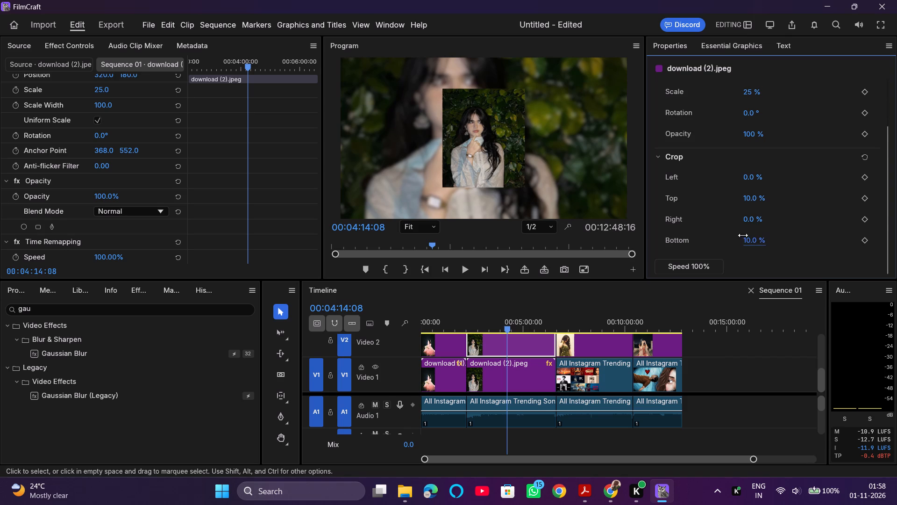
Set the scale of the cropped download (2).jpeg clip on Video 2 to 30%.
{"action": "scroll", "coordinate": [760, 134], "scroll_direction": "up", "scroll_amount": 2}
{"action": "left_click", "coordinate": [747, 142]}
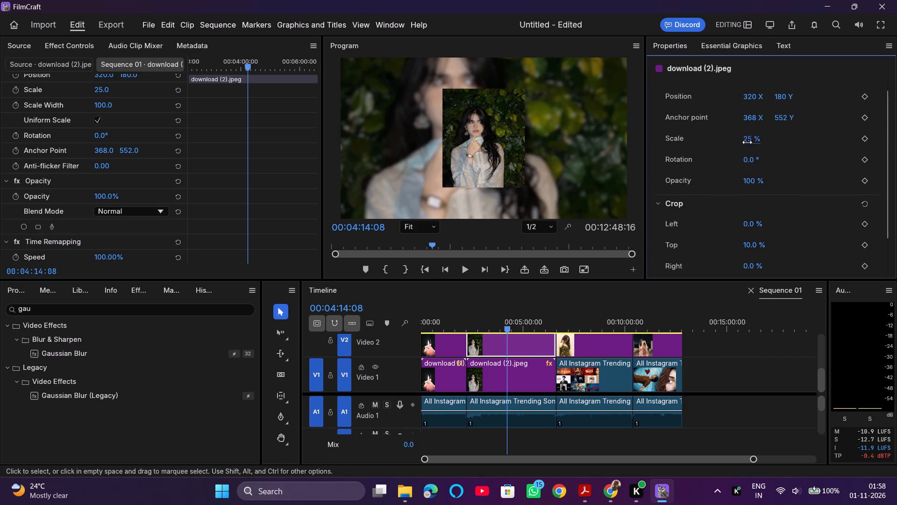
{"action": "type", "text": "30"}
{"action": "key", "text": "Return"}
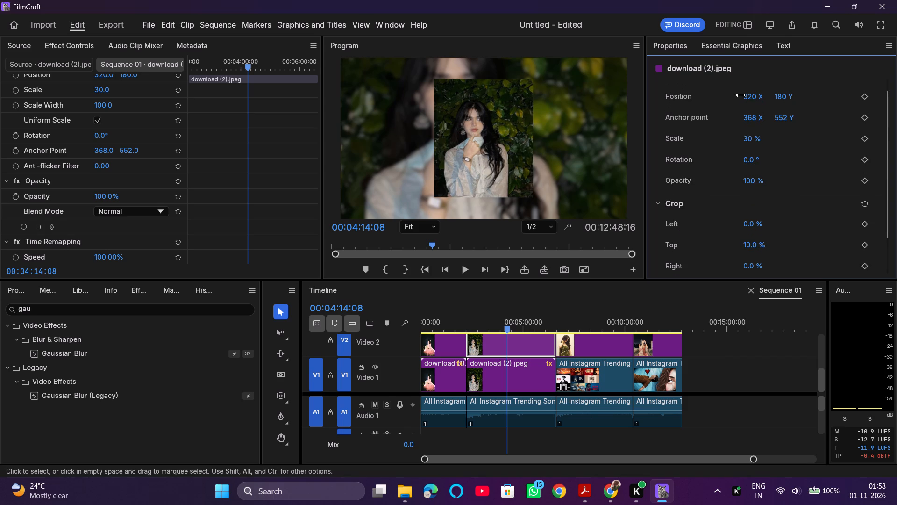
Shift the cropped download (2).jpeg photo left to about 159 X and set its anchor point X to 360.
{"action": "left_click_drag", "start_coordinate": [753, 98], "coordinate": [659, 110]}
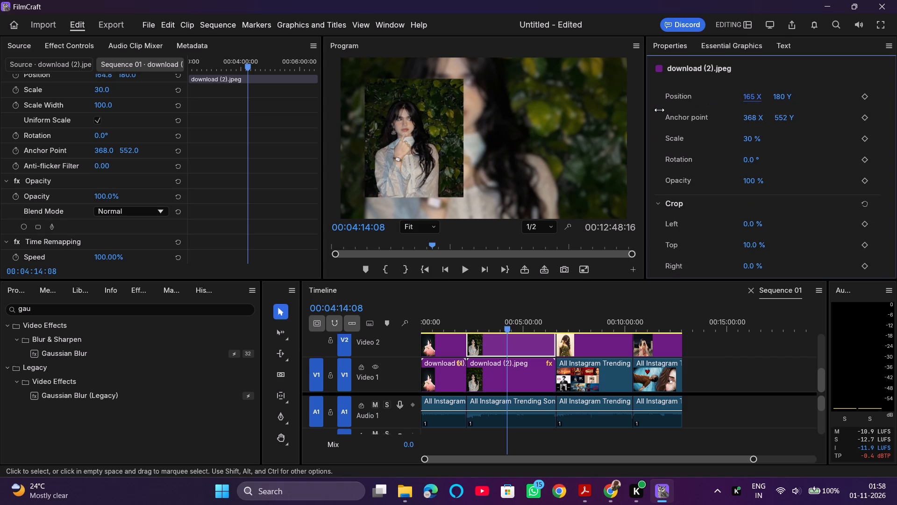
{"action": "left_click_drag", "start_coordinate": [659, 110], "coordinate": [656, 111]}
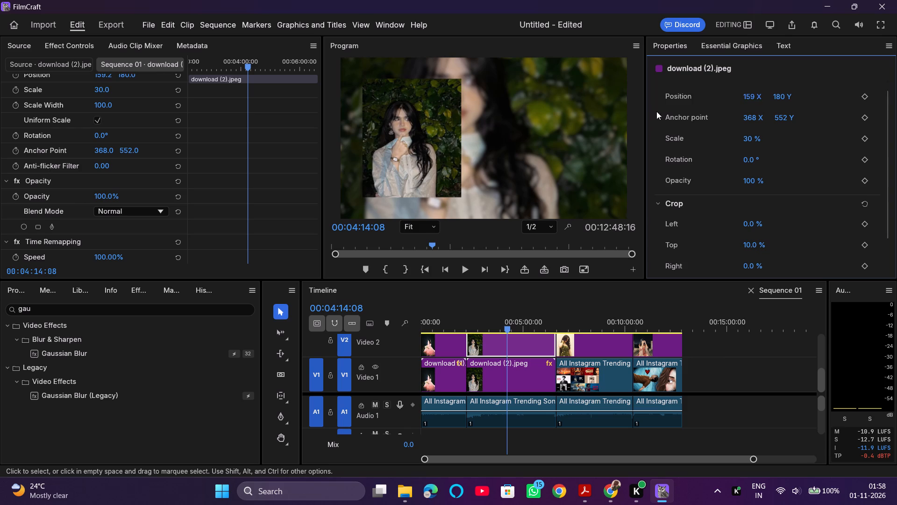
{"action": "left_click", "coordinate": [806, 180]}
{"action": "left_click", "coordinate": [752, 118]}
{"action": "key", "text": "3"}
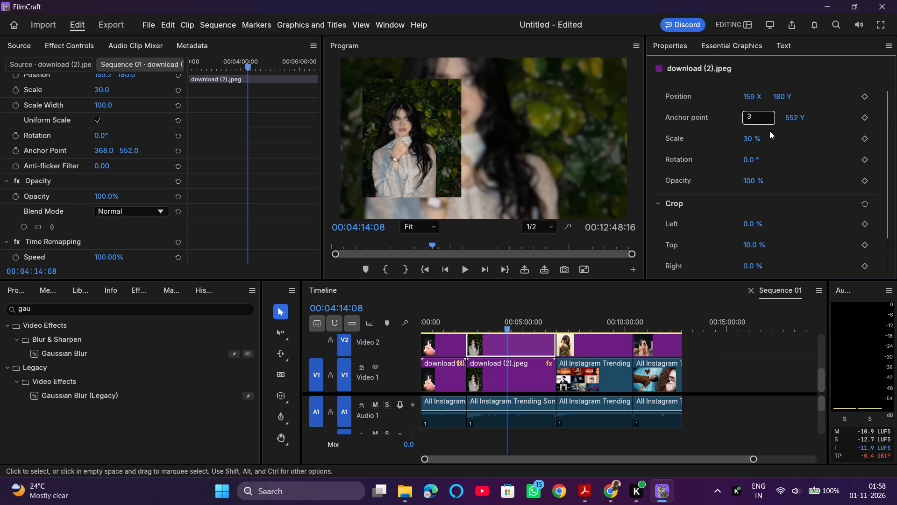
{"action": "type", "text": "60"}
{"action": "key", "text": "Return"}
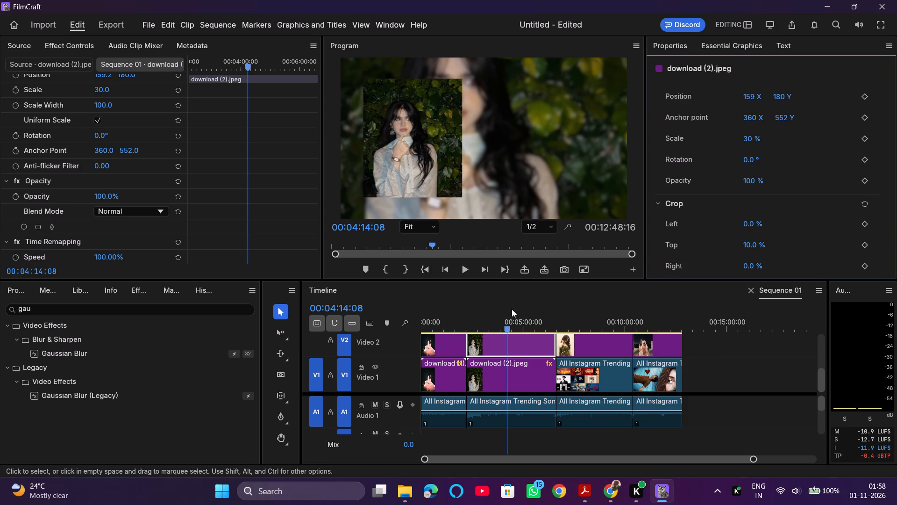
At about 00:08:15:04, reduce the scale of download.jpeg on Video 2 to about 90%.
{"action": "left_click_drag", "start_coordinate": [585, 322], "coordinate": [591, 324]}
{"action": "left_click", "coordinate": [586, 344]}
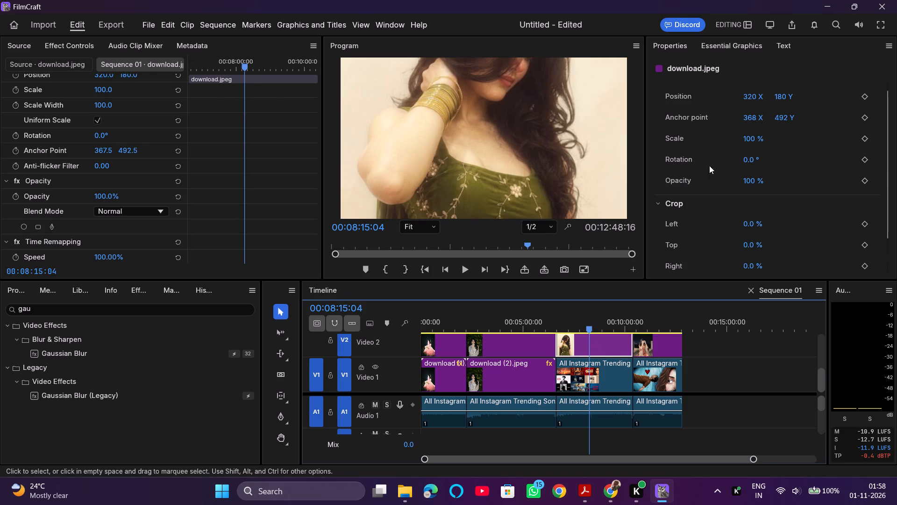
{"action": "left_click", "coordinate": [747, 139]}
{"action": "left_click", "coordinate": [787, 151]}
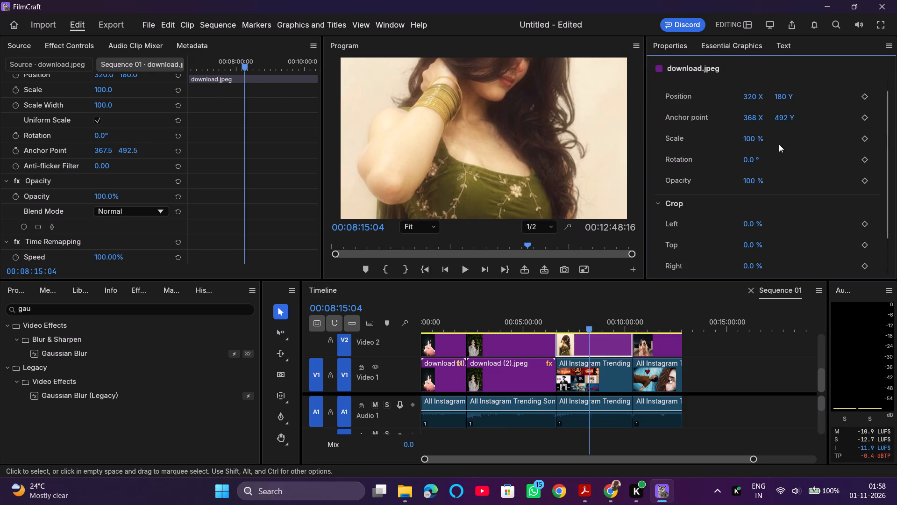
{"action": "left_click_drag", "start_coordinate": [757, 138], "coordinate": [739, 152]}
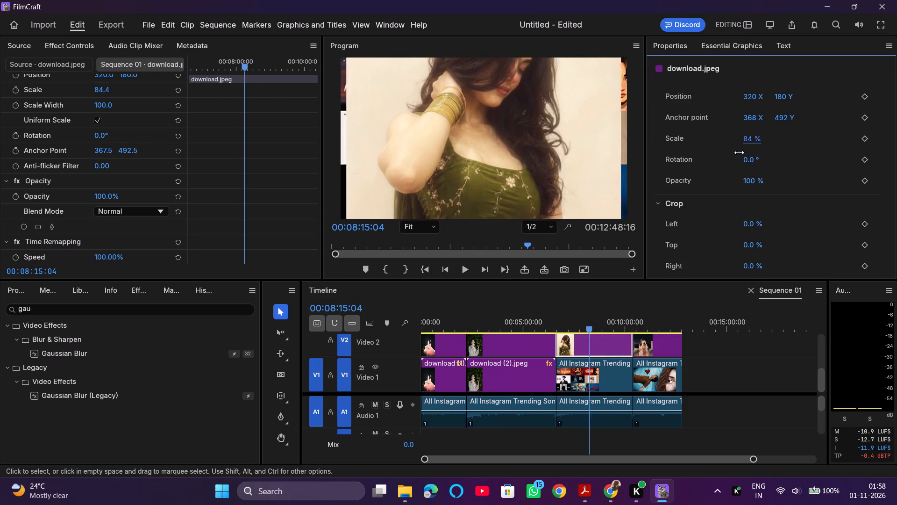
{"action": "left_click_drag", "start_coordinate": [739, 152], "coordinate": [742, 152]}
Unlink the third song clip's video from its audio and delete the video part from Video 1.
{"action": "left_click", "coordinate": [584, 373]}
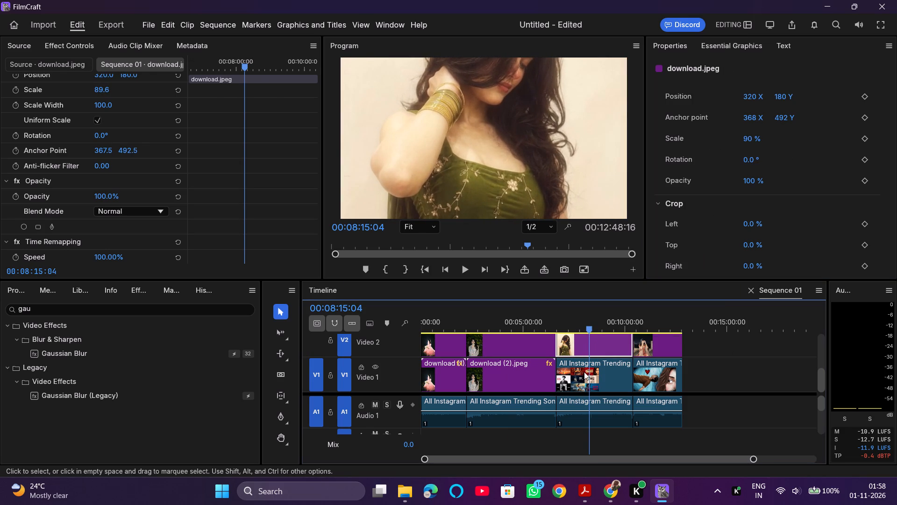
{"action": "right_click", "coordinate": [590, 369]}
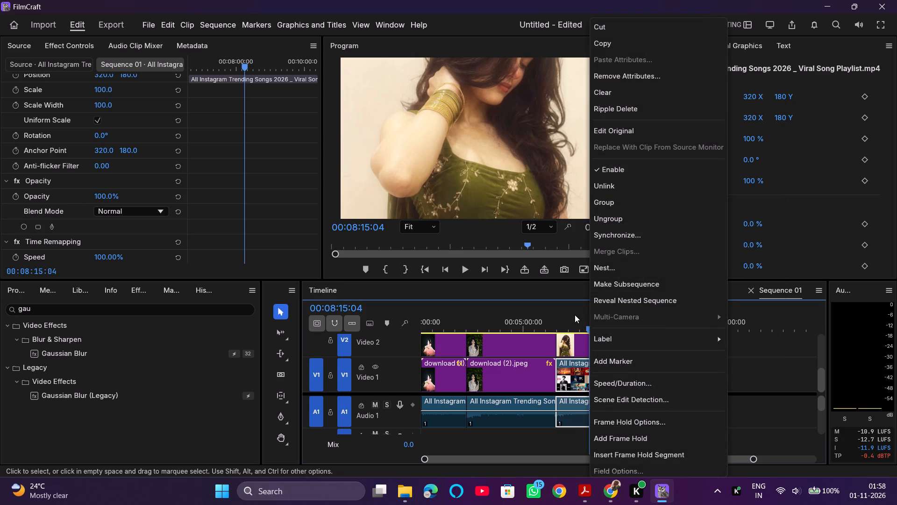
{"action": "left_click", "coordinate": [611, 188]}
{"action": "key", "text": "Delete"}
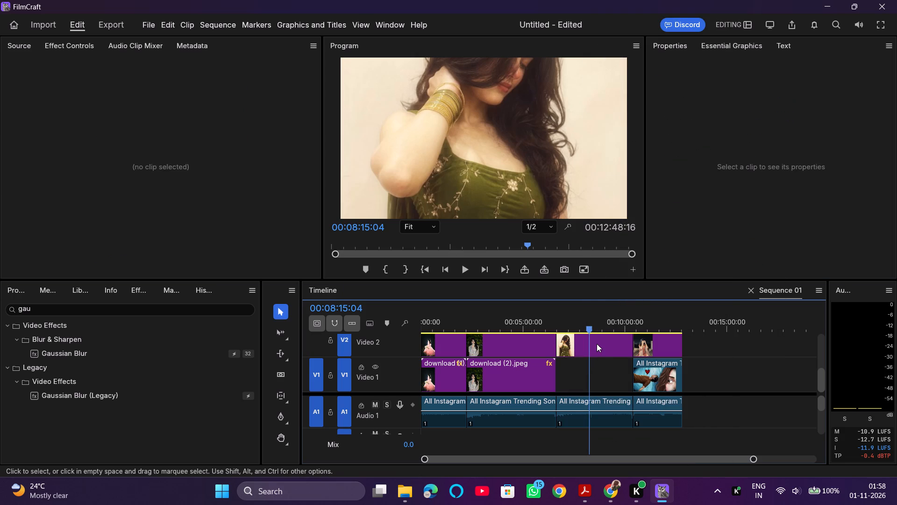
Duplicate download.jpeg from Video 2 into the gap directly beneath it on Video 1.
{"action": "left_click", "coordinate": [597, 344]}
{"action": "left_click_drag", "start_coordinate": [598, 343], "coordinate": [598, 374], "text": "alt"}
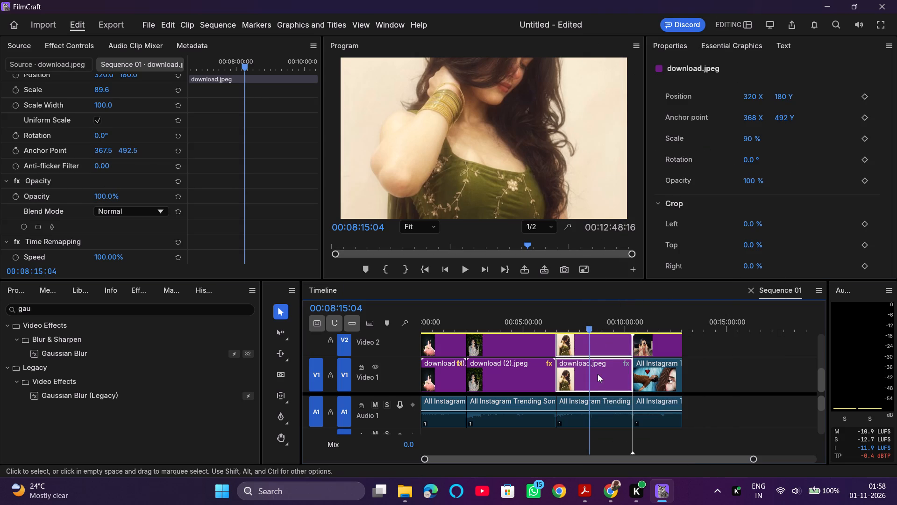
{"action": "left_click_drag", "start_coordinate": [598, 374], "coordinate": [597, 375], "text": "alt"}
Apply Gaussian Blur to download.jpeg on Video 1 and set its blurriness to 7.
{"action": "left_click", "coordinate": [597, 370]}
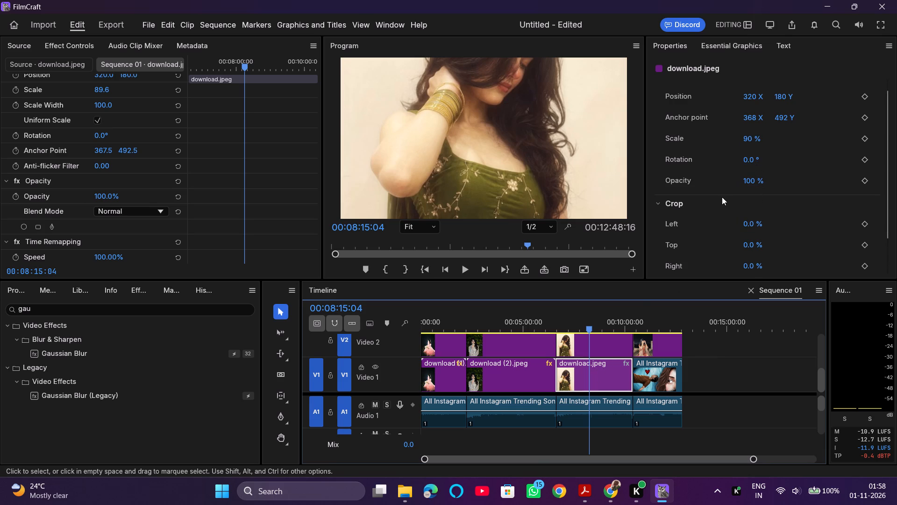
{"action": "scroll", "coordinate": [123, 200], "scroll_direction": "down", "scroll_amount": 3}
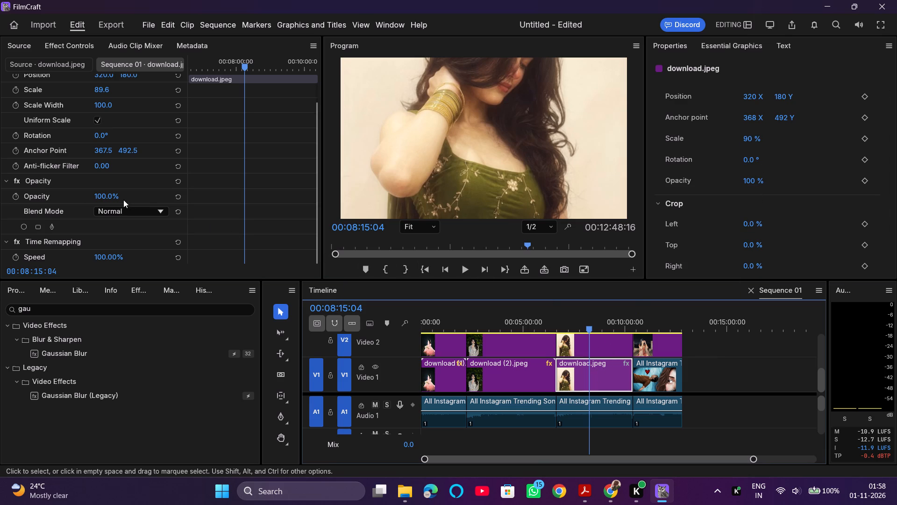
{"action": "left_click_drag", "start_coordinate": [103, 351], "coordinate": [610, 376]}
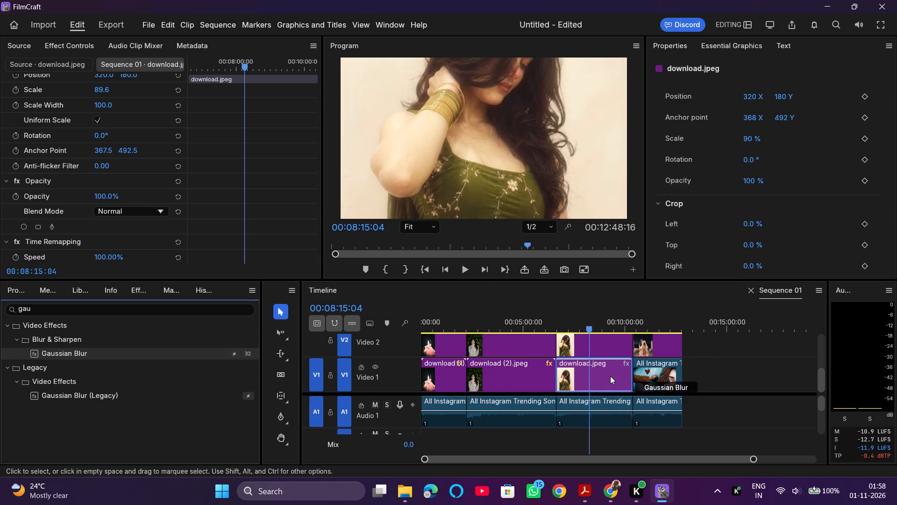
{"action": "left_click_drag", "start_coordinate": [610, 376], "coordinate": [609, 375]}
{"action": "scroll", "coordinate": [133, 216], "scroll_direction": "down", "scroll_amount": 4}
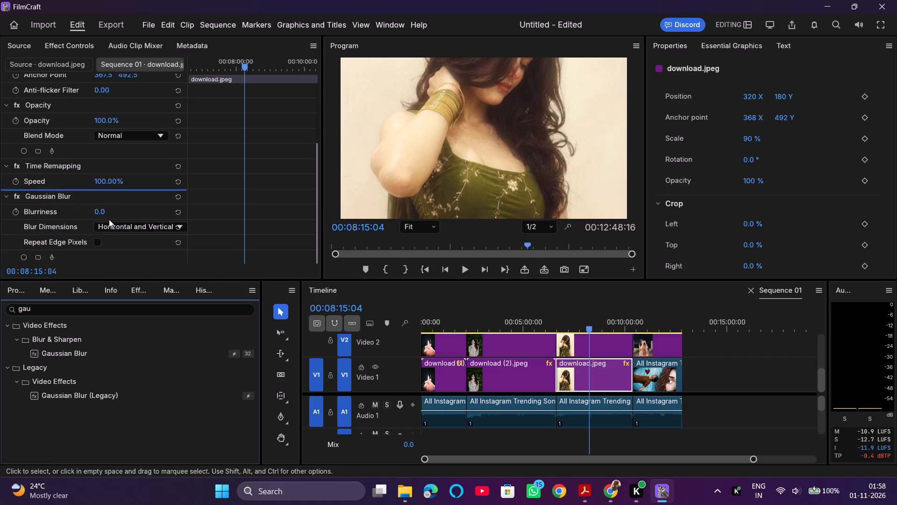
{"action": "left_click", "coordinate": [109, 219]}
{"action": "left_click", "coordinate": [97, 217]}
{"action": "key", "text": "7"}
{"action": "key", "text": "Return"}
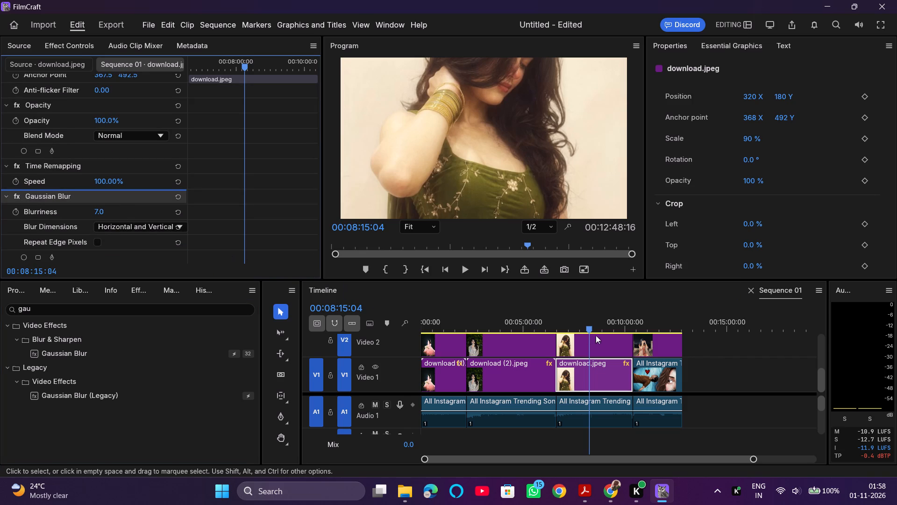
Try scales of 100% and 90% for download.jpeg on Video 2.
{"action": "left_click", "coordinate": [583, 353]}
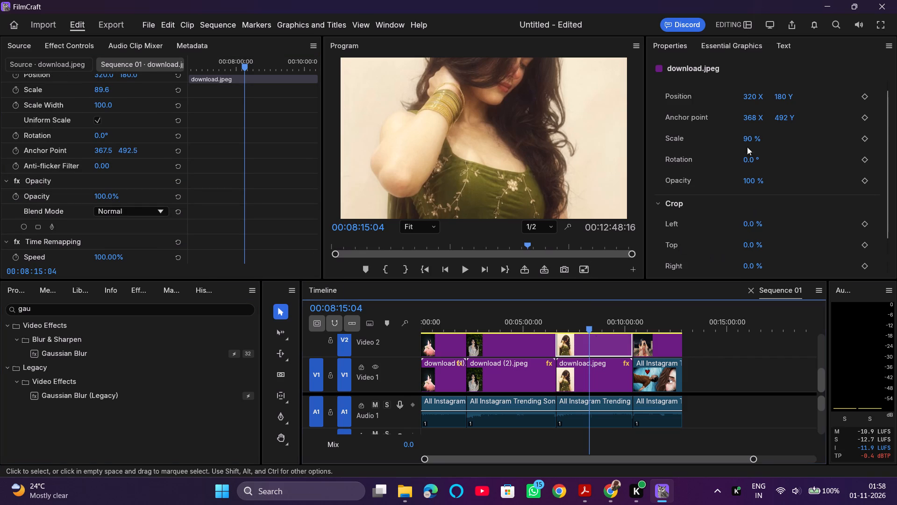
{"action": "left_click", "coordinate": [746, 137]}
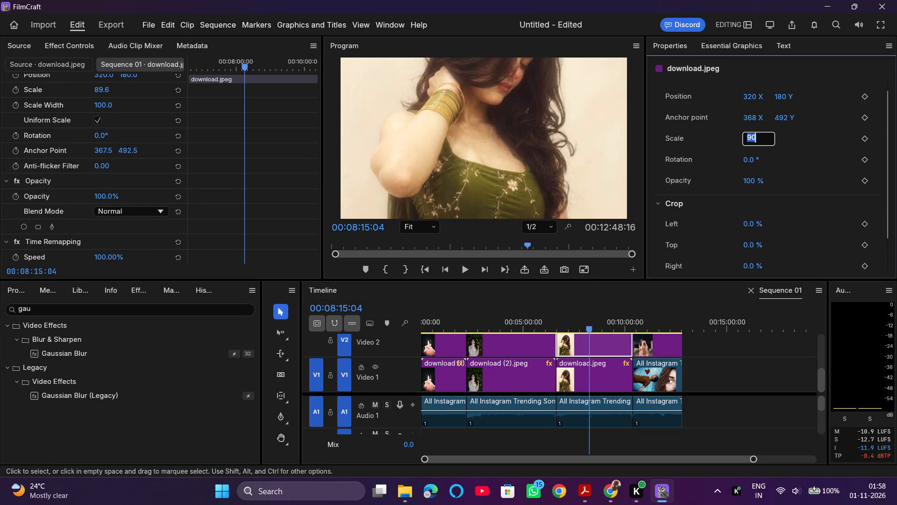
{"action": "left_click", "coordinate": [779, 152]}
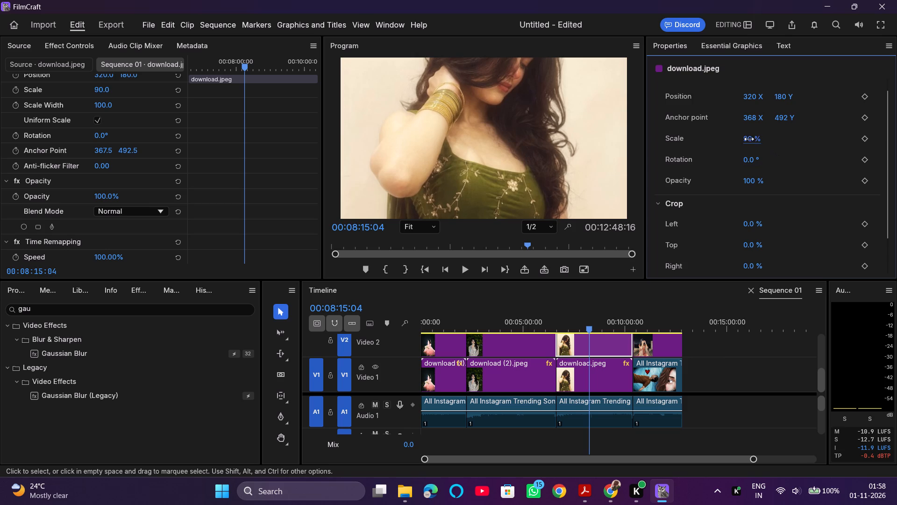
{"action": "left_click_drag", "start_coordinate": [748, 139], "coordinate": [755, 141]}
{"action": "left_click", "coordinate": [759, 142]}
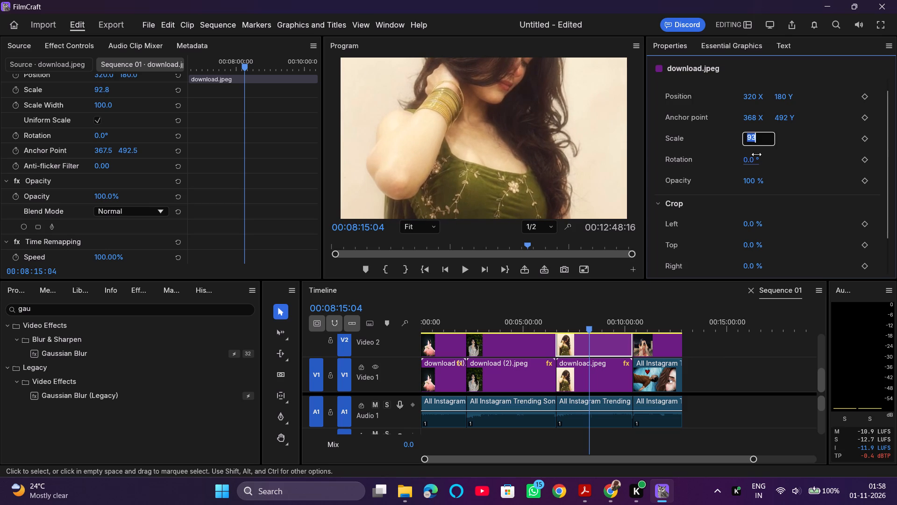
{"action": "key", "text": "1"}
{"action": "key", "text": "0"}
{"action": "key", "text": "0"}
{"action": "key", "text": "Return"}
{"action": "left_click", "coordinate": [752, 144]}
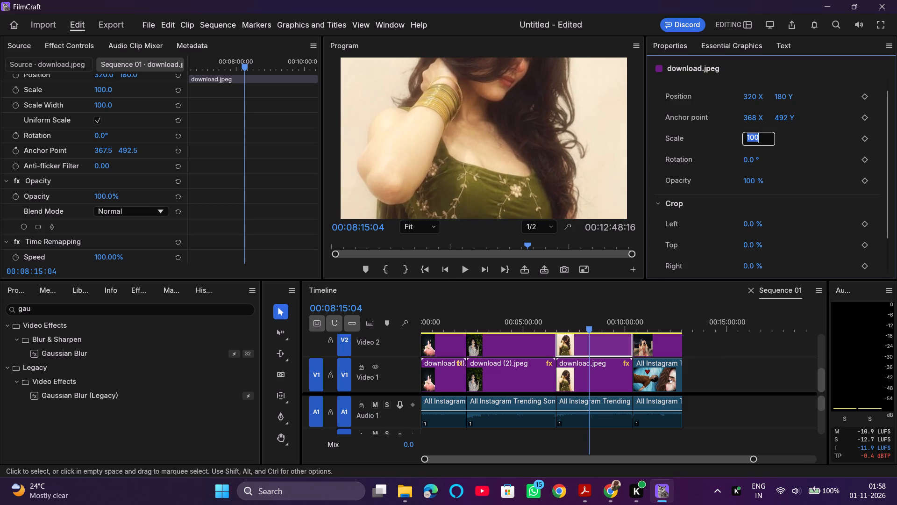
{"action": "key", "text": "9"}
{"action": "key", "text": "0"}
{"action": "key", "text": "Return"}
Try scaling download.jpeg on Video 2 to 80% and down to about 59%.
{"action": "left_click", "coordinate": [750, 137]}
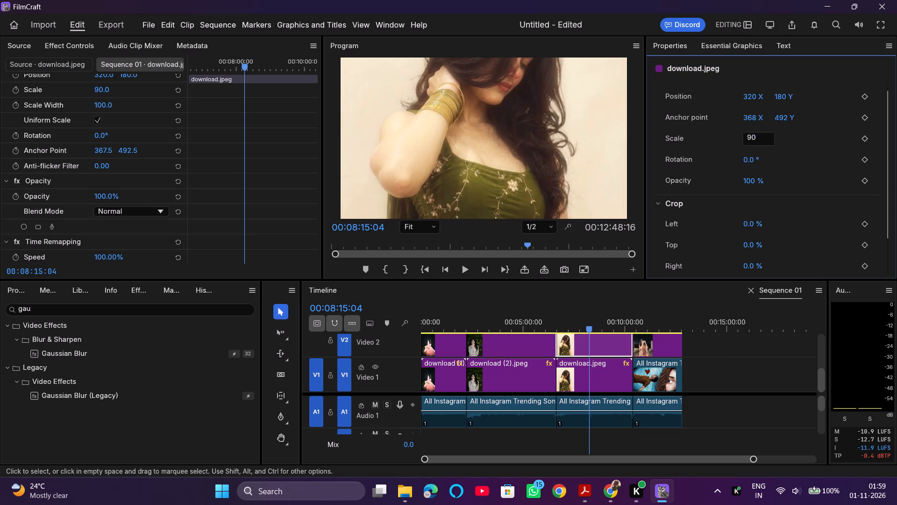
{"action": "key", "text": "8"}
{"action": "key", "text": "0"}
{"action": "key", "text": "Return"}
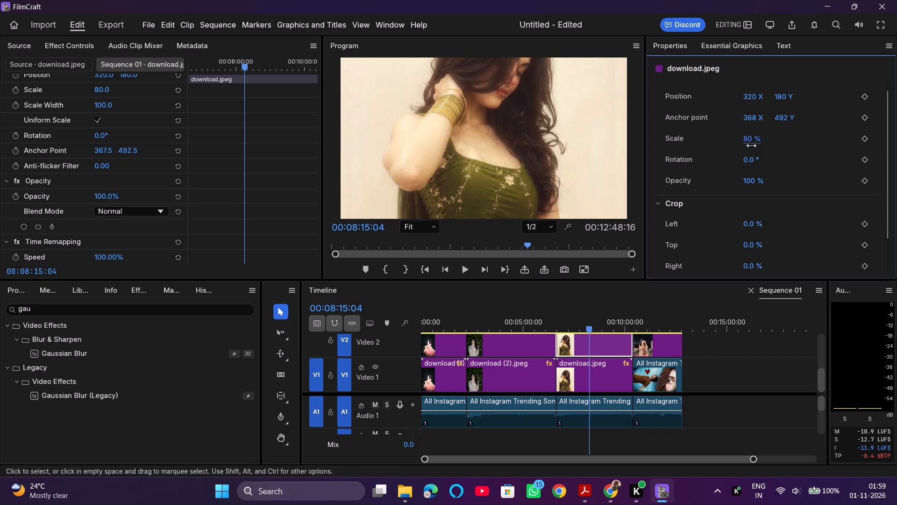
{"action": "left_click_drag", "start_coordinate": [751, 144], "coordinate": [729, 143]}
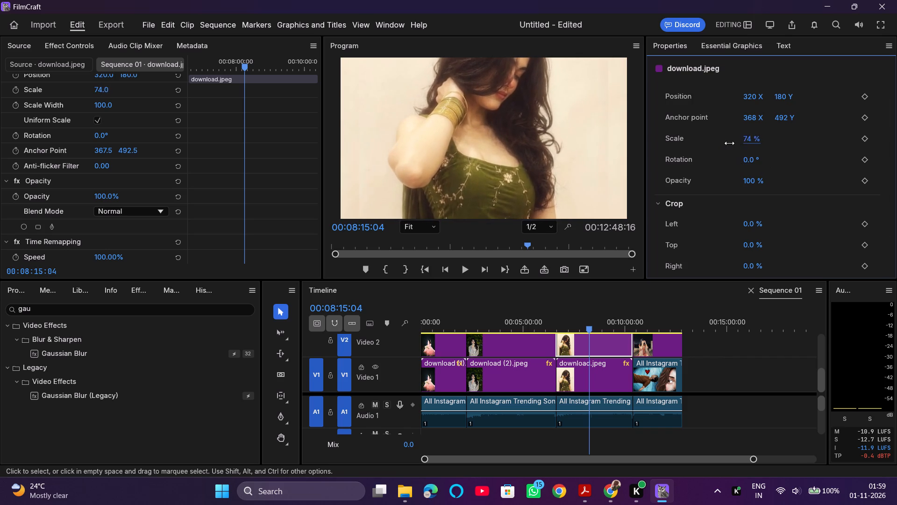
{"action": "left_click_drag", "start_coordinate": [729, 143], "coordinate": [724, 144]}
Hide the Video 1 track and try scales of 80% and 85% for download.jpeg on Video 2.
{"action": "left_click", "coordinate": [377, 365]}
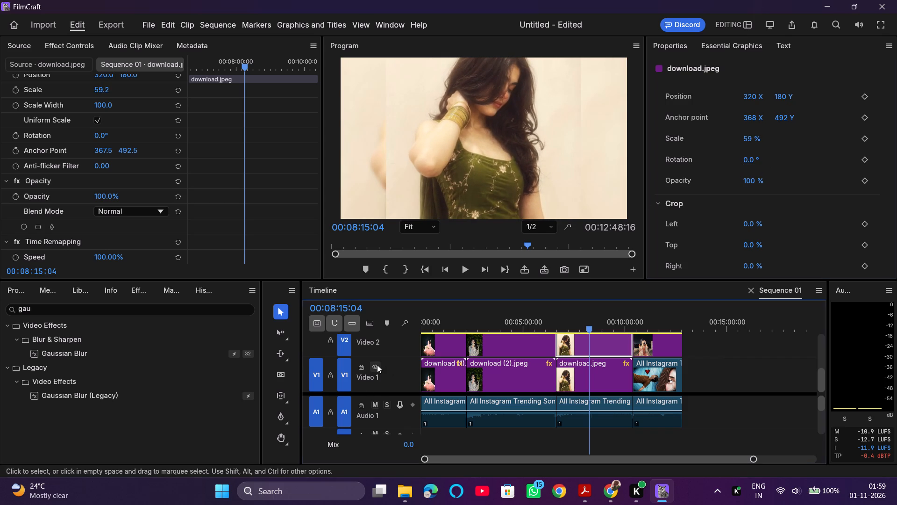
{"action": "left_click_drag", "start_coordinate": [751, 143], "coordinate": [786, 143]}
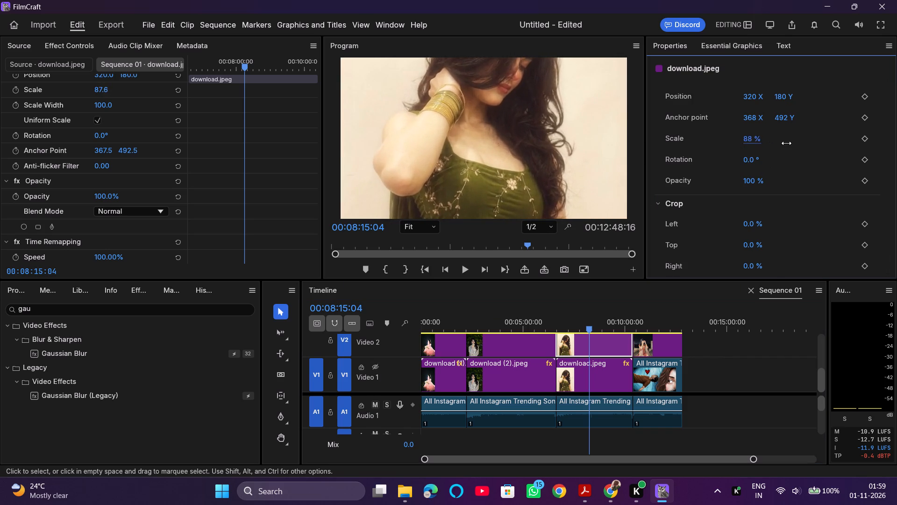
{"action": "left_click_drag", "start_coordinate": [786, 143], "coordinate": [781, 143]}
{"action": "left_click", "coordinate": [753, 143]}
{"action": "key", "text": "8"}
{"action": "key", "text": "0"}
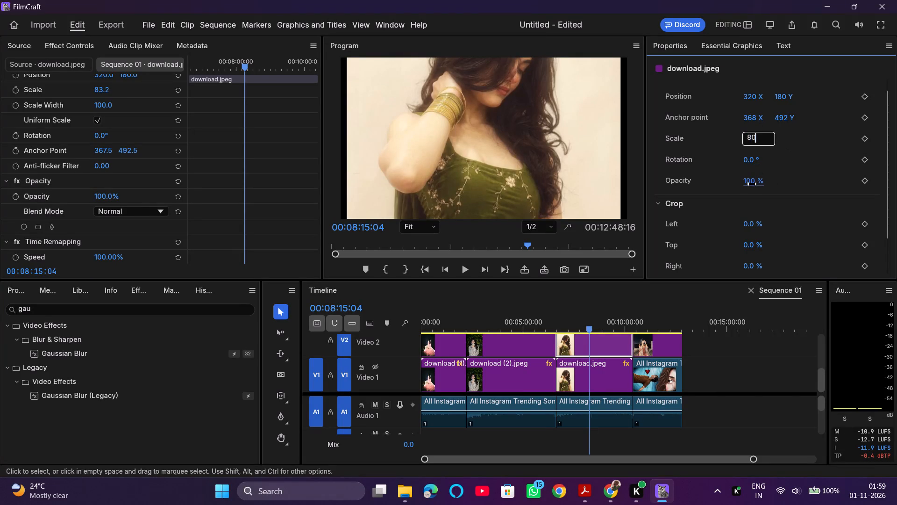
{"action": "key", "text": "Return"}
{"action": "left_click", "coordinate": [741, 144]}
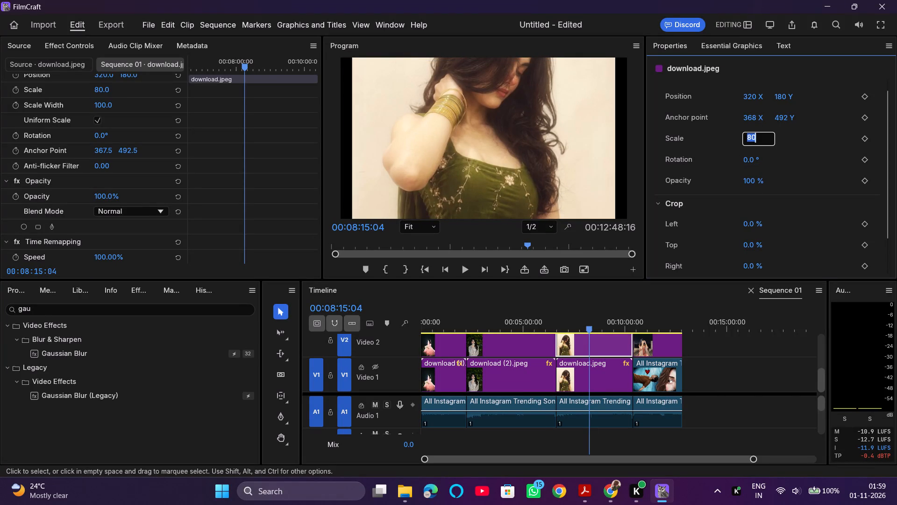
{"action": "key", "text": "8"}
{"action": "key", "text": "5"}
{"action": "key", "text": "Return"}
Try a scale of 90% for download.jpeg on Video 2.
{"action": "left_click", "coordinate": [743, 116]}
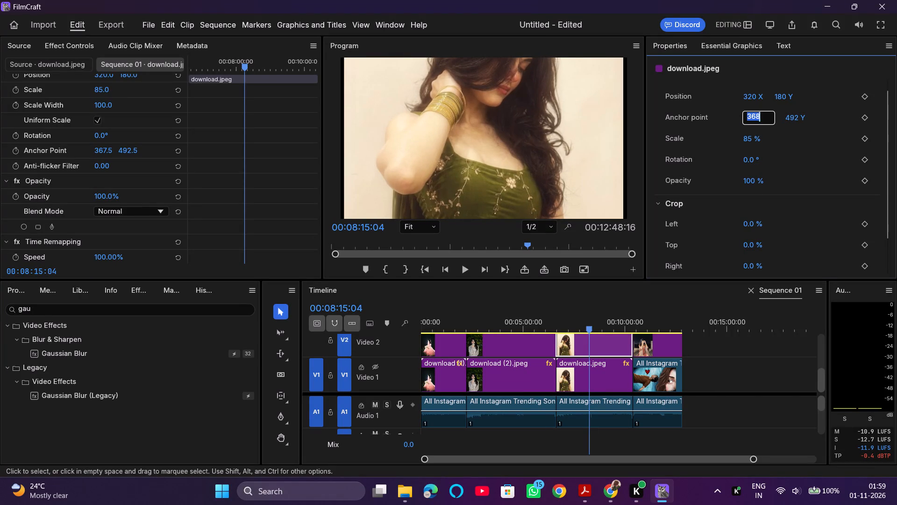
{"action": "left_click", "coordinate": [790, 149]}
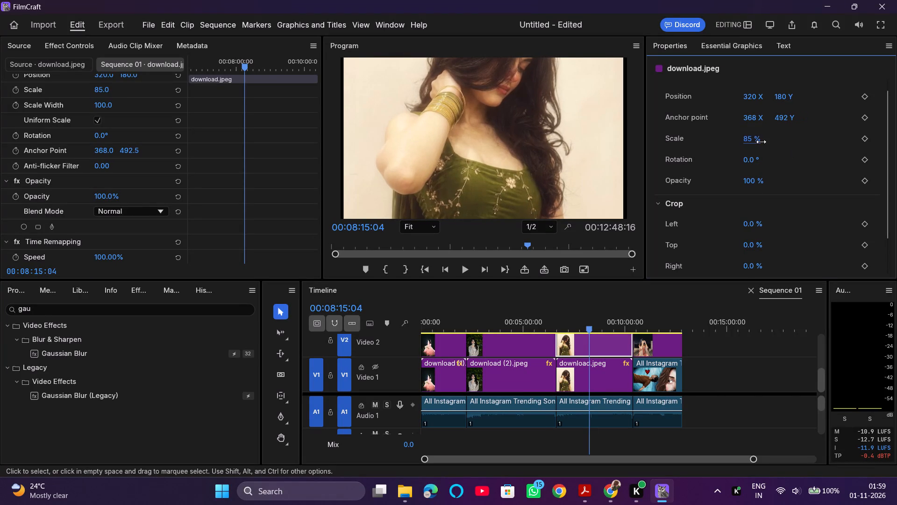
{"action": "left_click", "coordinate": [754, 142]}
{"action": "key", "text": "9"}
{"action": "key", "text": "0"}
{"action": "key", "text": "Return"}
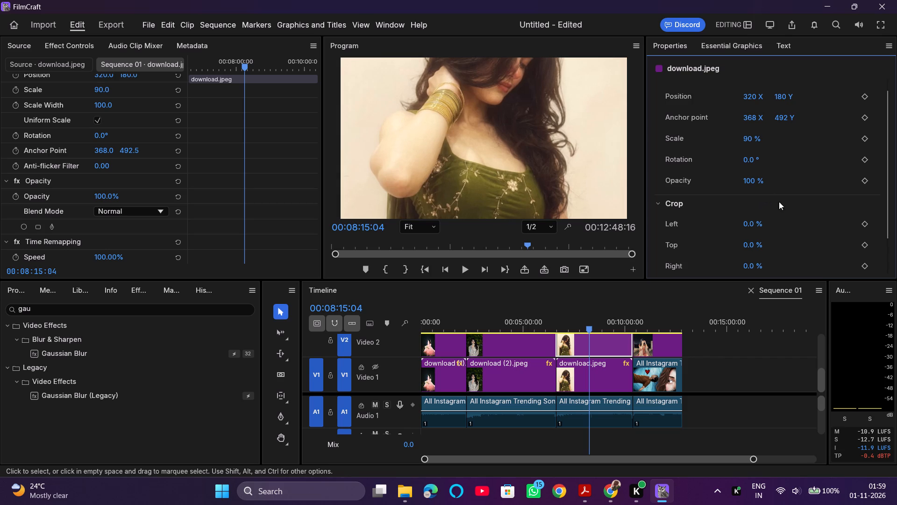
Set the scale of download.jpeg on Video 2 to 30%.
{"action": "left_click", "coordinate": [746, 142]}
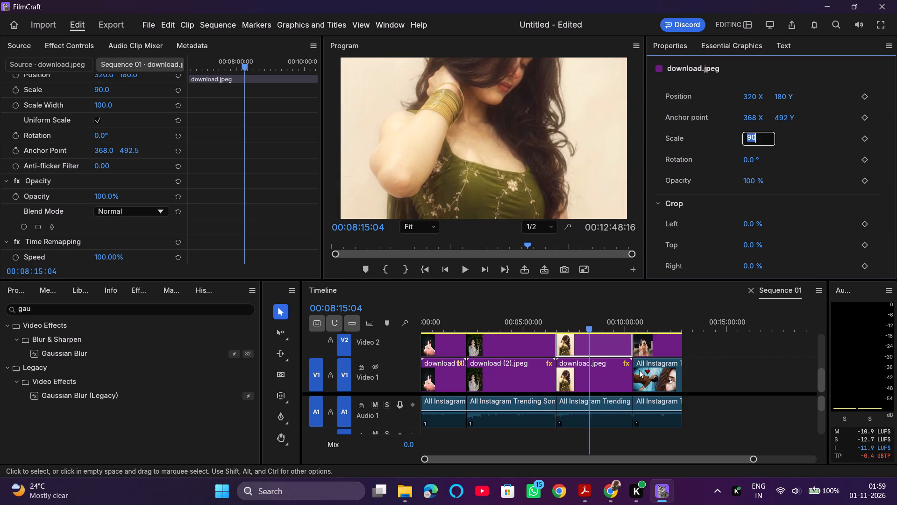
{"action": "left_click", "coordinate": [591, 378]}
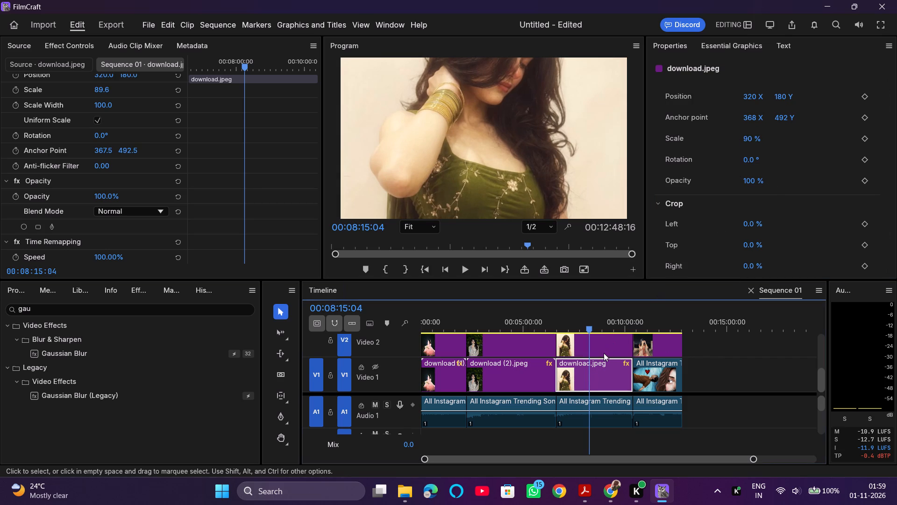
{"action": "left_click", "coordinate": [604, 353]}
{"action": "left_click", "coordinate": [752, 142]}
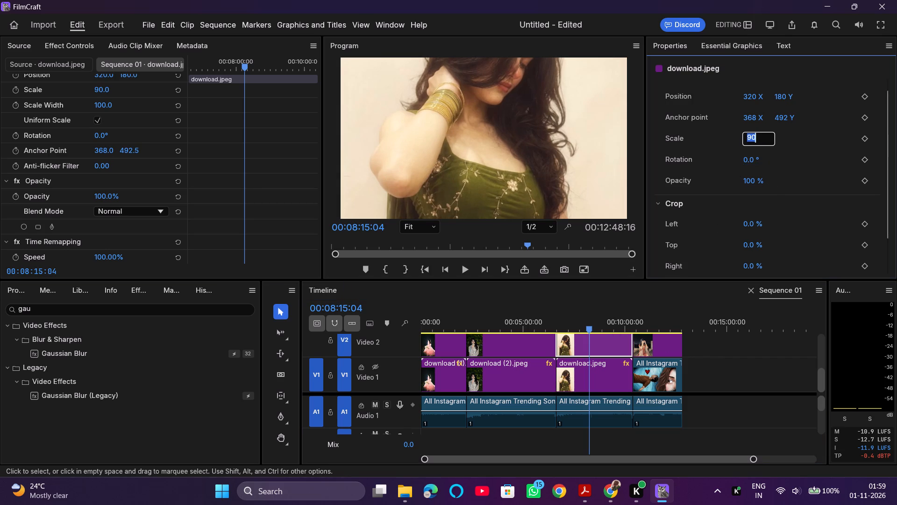
{"action": "key", "text": "3"}
{"action": "key", "text": "0"}
{"action": "key", "text": "Return"}
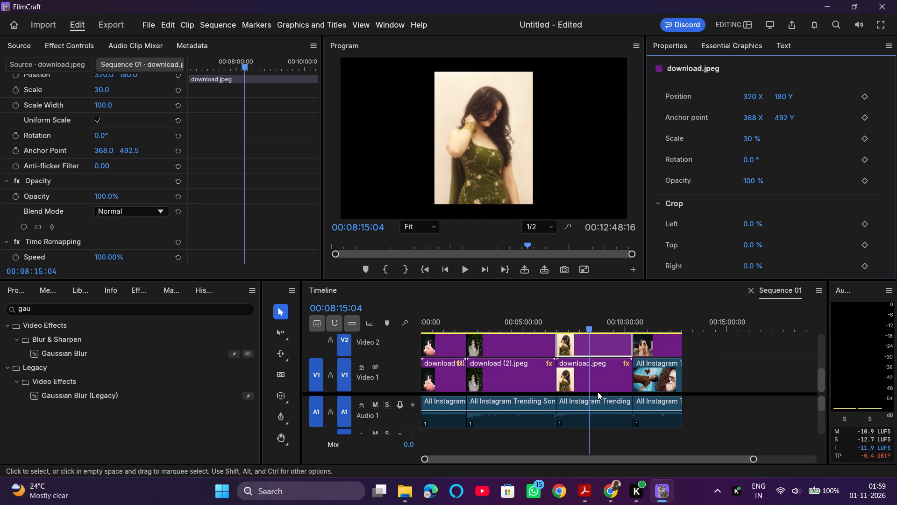
Make the Video 1 track visible again and set the scale of its download.jpeg to 90%.
{"action": "left_click", "coordinate": [599, 377]}
{"action": "left_click", "coordinate": [750, 139]}
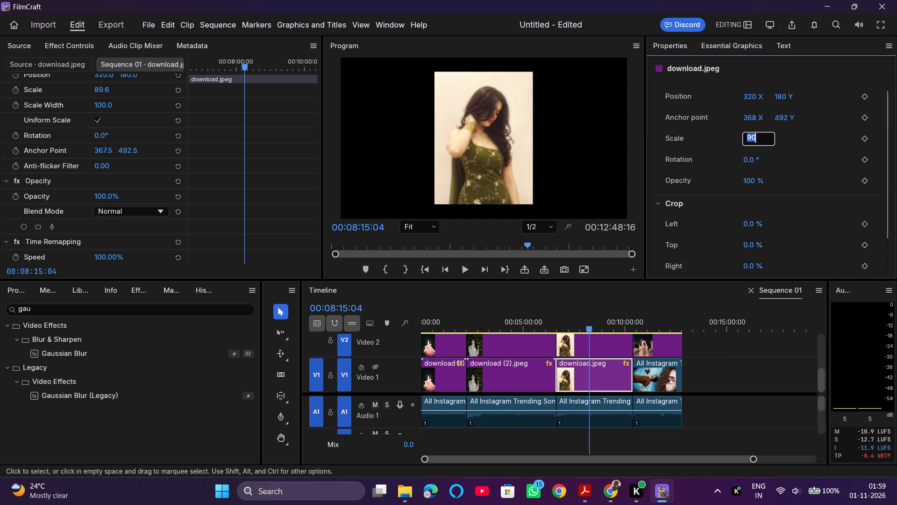
{"action": "left_click", "coordinate": [776, 144]}
{"action": "left_click", "coordinate": [376, 366]}
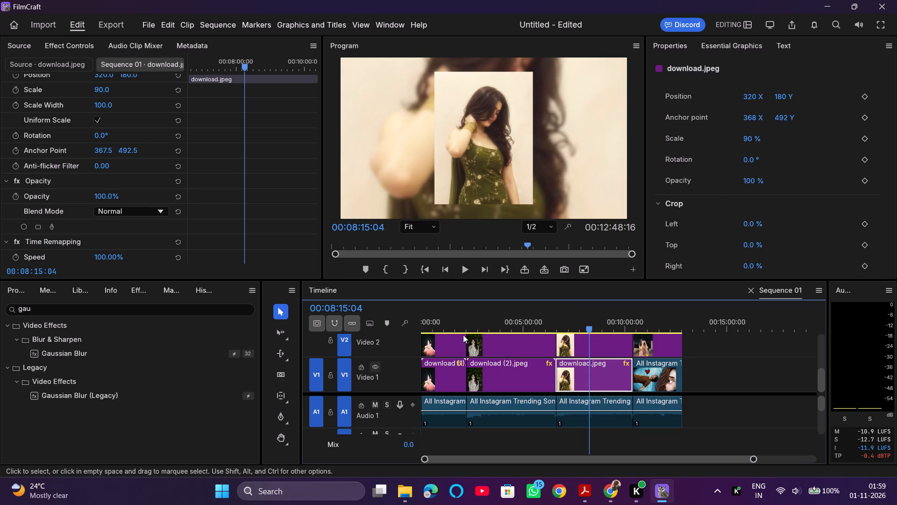
{"action": "left_click_drag", "start_coordinate": [748, 140], "coordinate": [741, 141]}
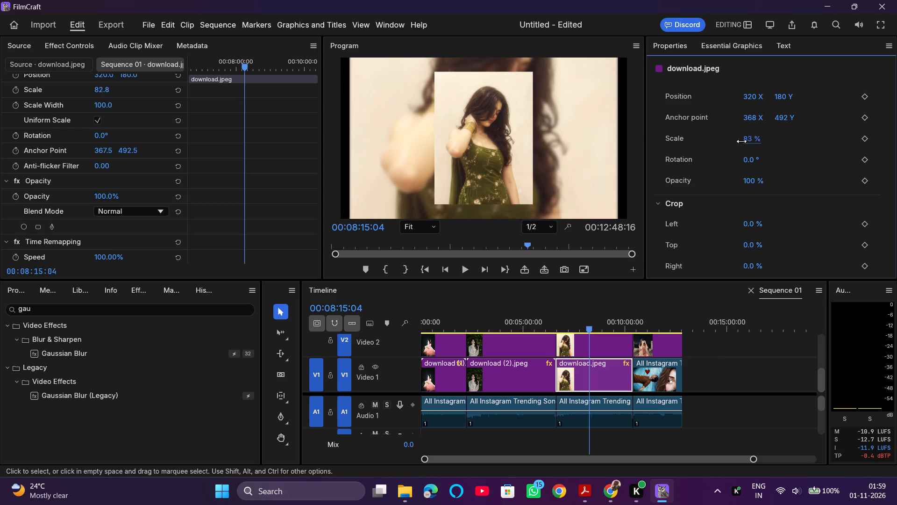
{"action": "left_click_drag", "start_coordinate": [741, 141], "coordinate": [742, 142]}
{"action": "left_click", "coordinate": [746, 142]}
{"action": "key", "text": "9"}
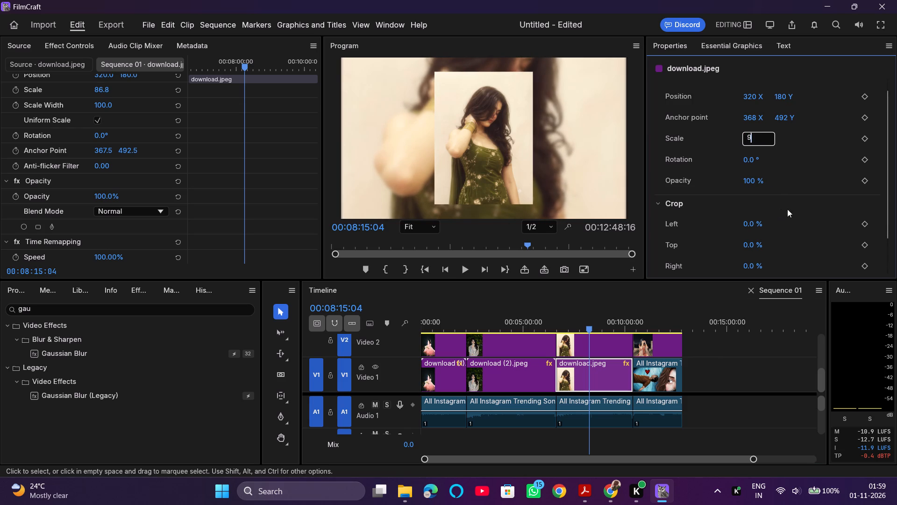
{"action": "key", "text": "0"}
{"action": "key", "text": "Return"}
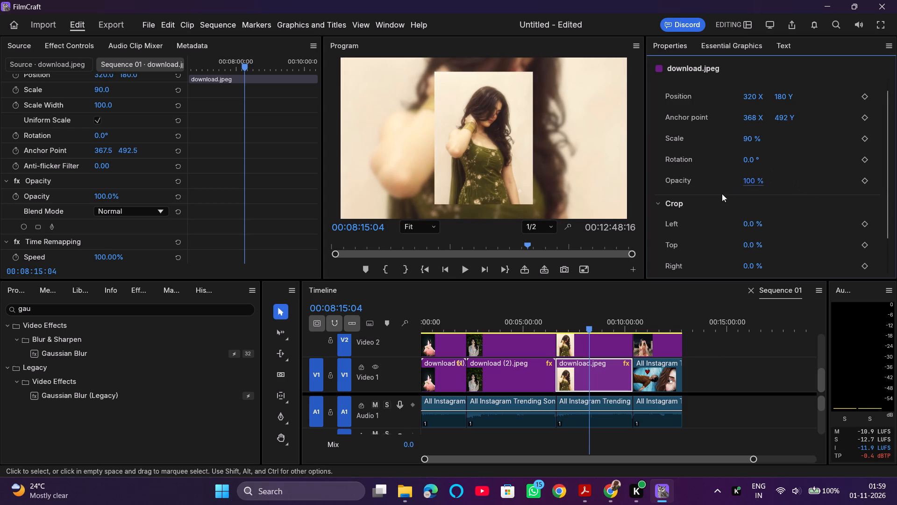
Shift download.jpeg on Video 2 left to a position of about 167 X.
{"action": "left_click", "coordinate": [608, 345]}
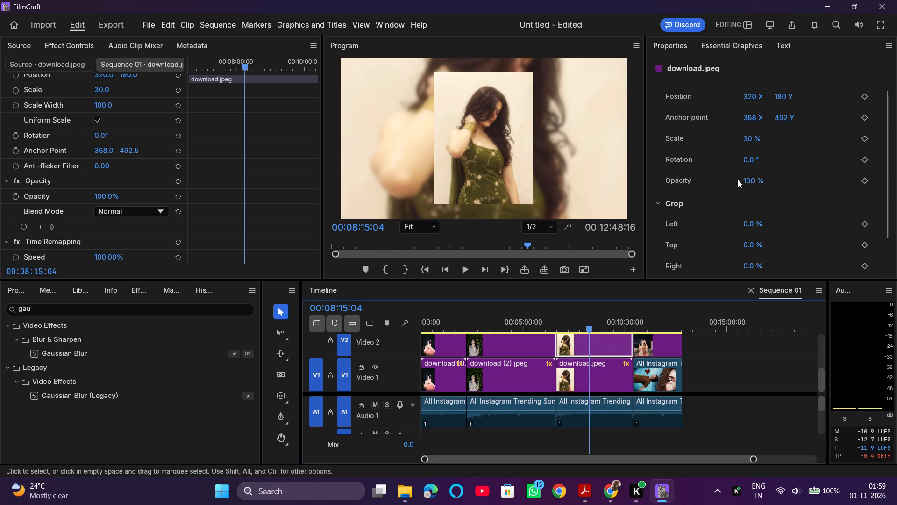
{"action": "left_click_drag", "start_coordinate": [758, 97], "coordinate": [728, 104]}
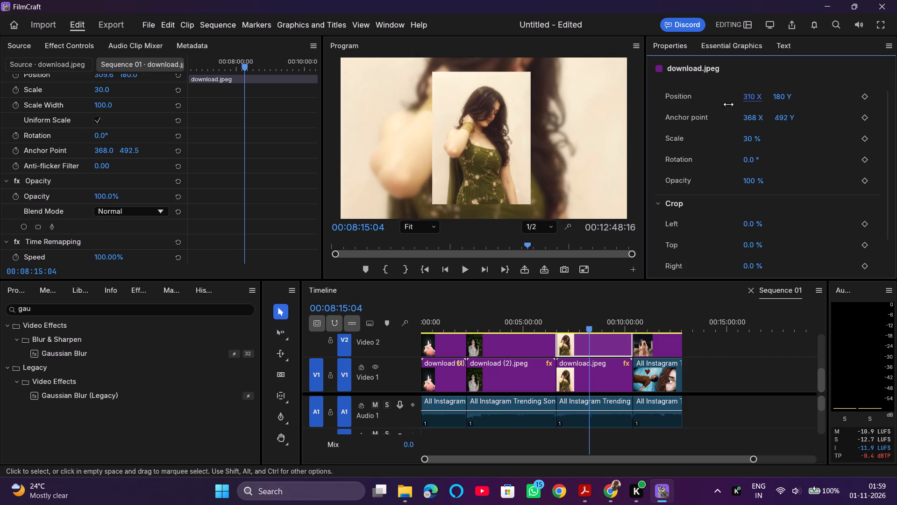
{"action": "left_click_drag", "start_coordinate": [728, 104], "coordinate": [666, 113]}
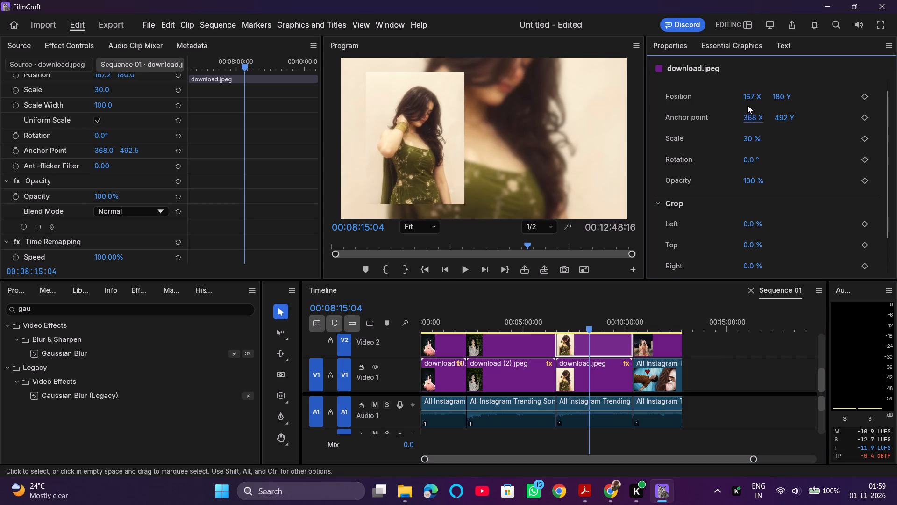
Crop download.jpeg on Video 2 by 10% at the top and 10% at the bottom.
{"action": "scroll", "coordinate": [777, 235], "scroll_direction": "down", "scroll_amount": 3}
{"action": "left_click", "coordinate": [749, 200]}
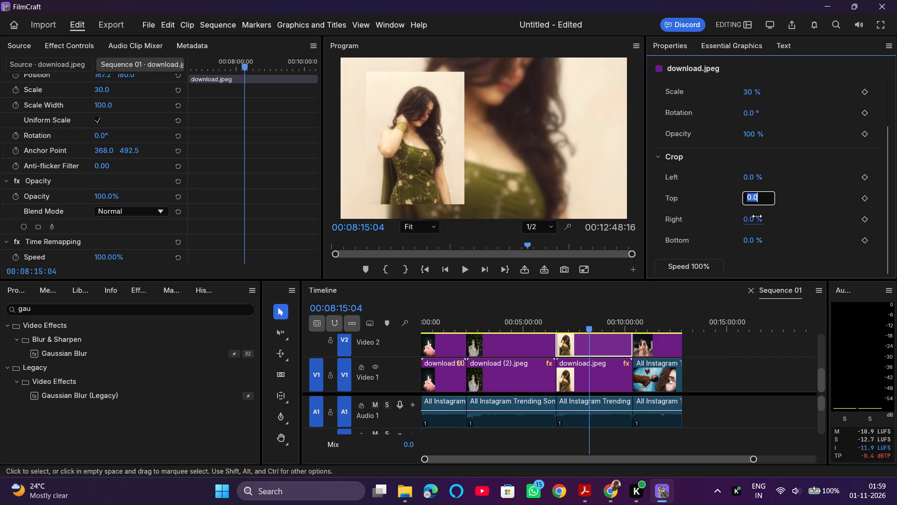
{"action": "key", "text": "1"}
{"action": "key", "text": "0"}
{"action": "key", "text": "Return"}
{"action": "left_click", "coordinate": [751, 242]}
{"action": "key", "text": "1"}
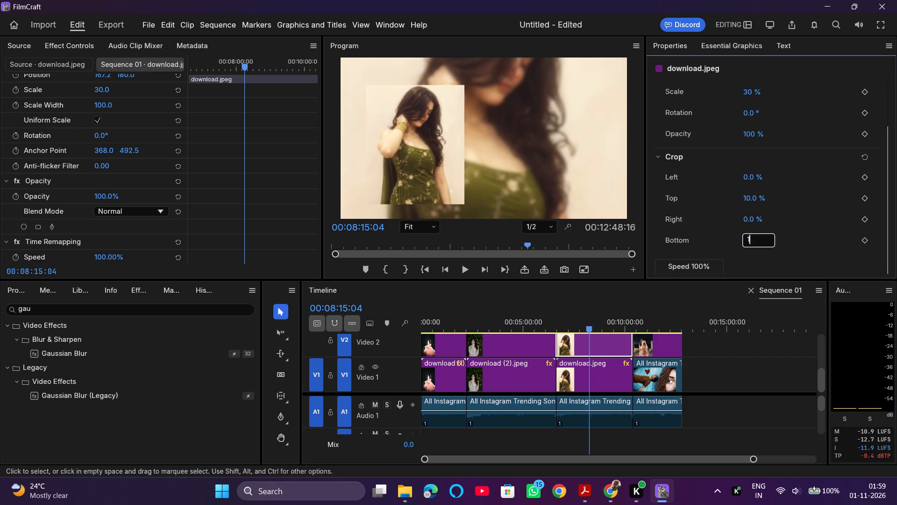
{"action": "key", "text": "0"}
{"action": "key", "text": "Return"}
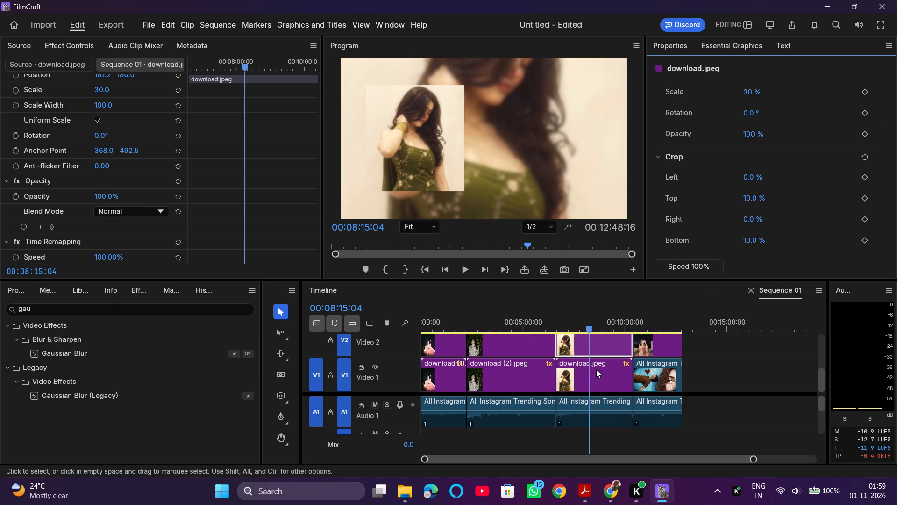
Set the scale of the fourth song clip's photo on Video 2 to 90%.
{"action": "left_click", "coordinate": [644, 321]}
{"action": "left_click", "coordinate": [658, 345]}
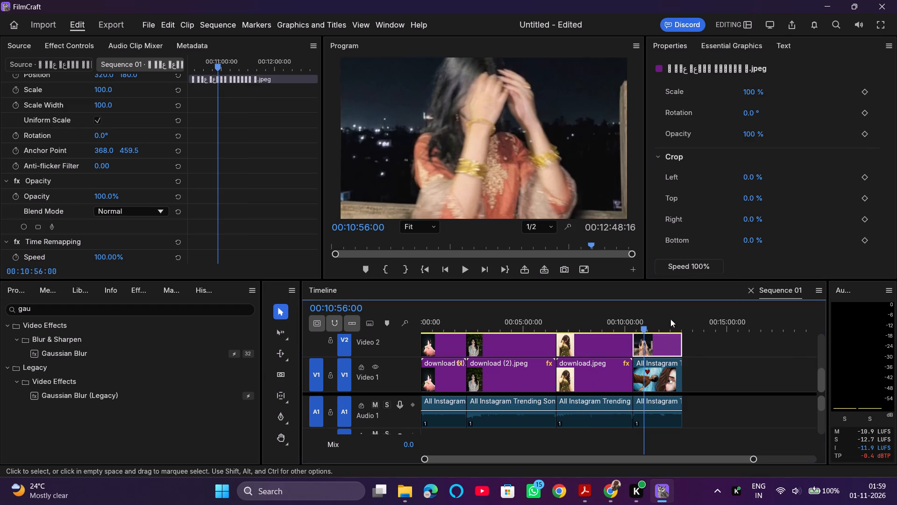
{"action": "left_click_drag", "start_coordinate": [752, 134], "coordinate": [724, 143]}
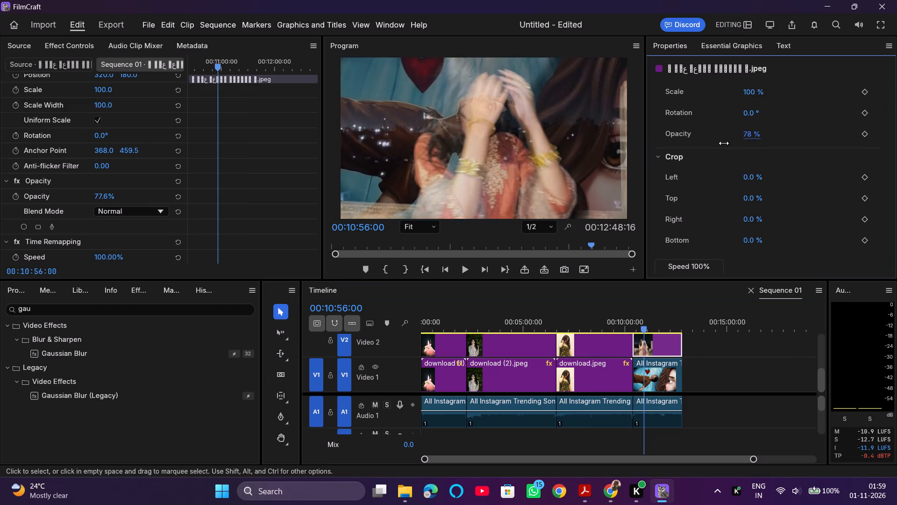
{"action": "left_click_drag", "start_coordinate": [724, 143], "coordinate": [783, 142]}
{"action": "scroll", "coordinate": [760, 116], "scroll_direction": "up", "scroll_amount": 1}
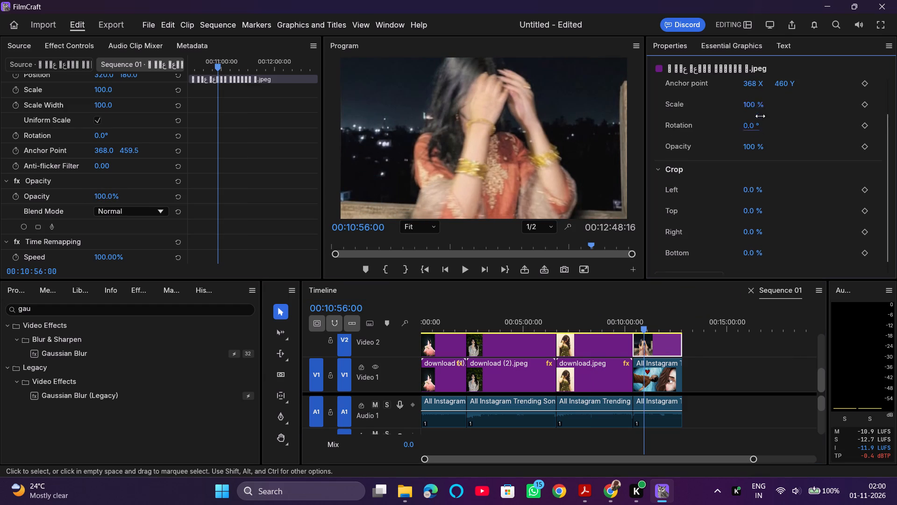
{"action": "left_click_drag", "start_coordinate": [753, 119], "coordinate": [729, 126]}
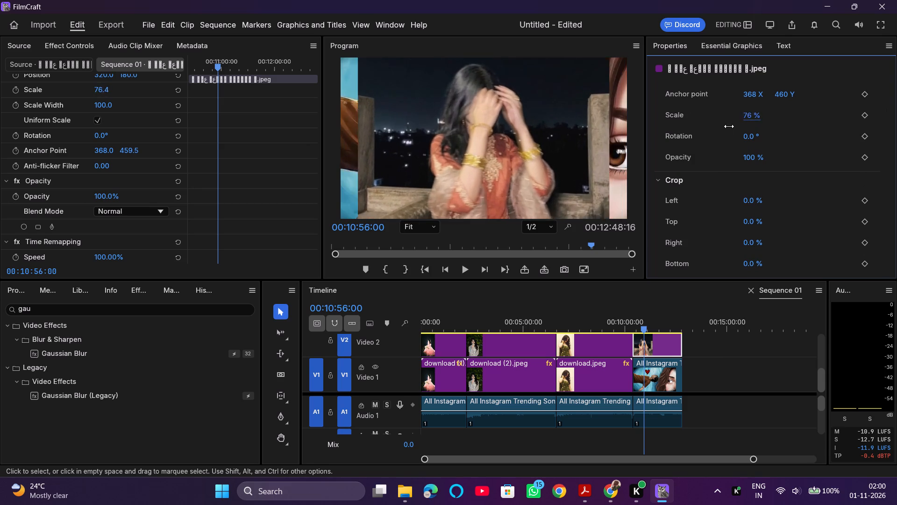
{"action": "left_click_drag", "start_coordinate": [729, 126], "coordinate": [737, 126]}
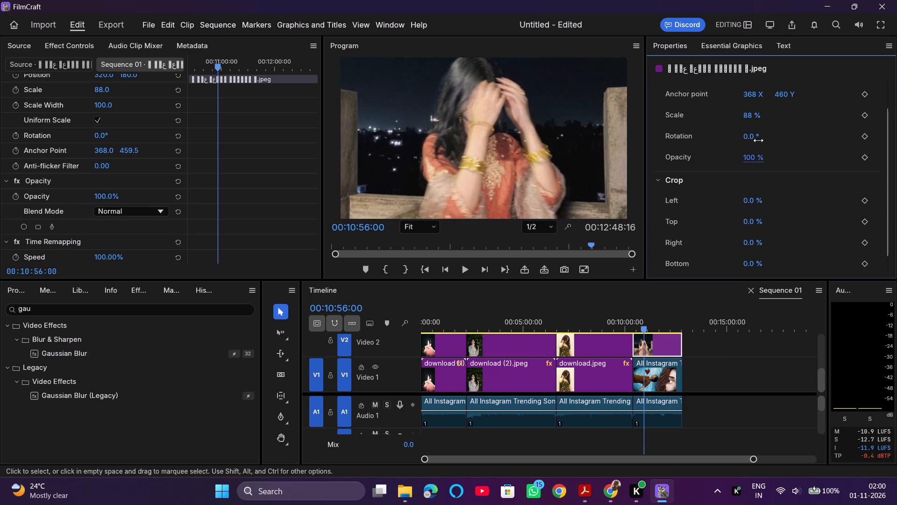
{"action": "left_click", "coordinate": [745, 116]}
{"action": "key", "text": "9"}
{"action": "key", "text": "0"}
{"action": "key", "text": "Return"}
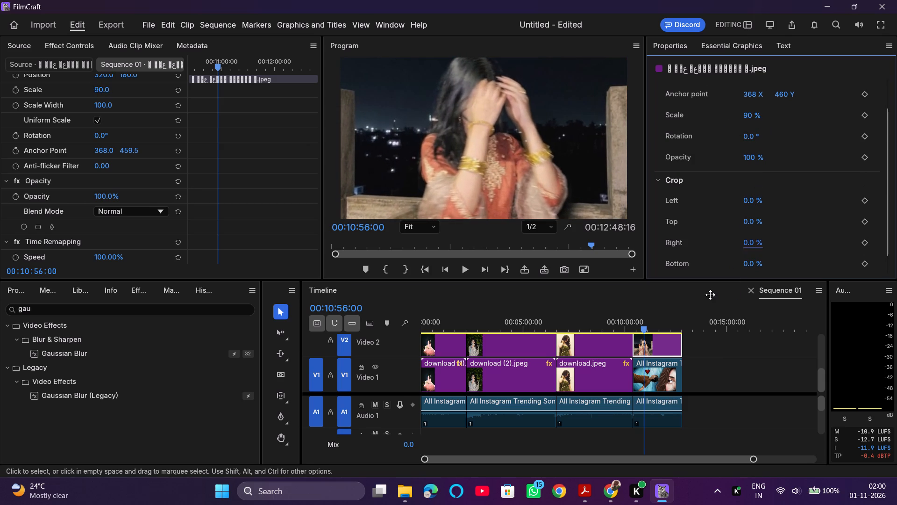
Unlink the fourth song clip on Video 1 from its audio and delete only its video part.
{"action": "left_click", "coordinate": [658, 373]}
{"action": "right_click", "coordinate": [660, 374]}
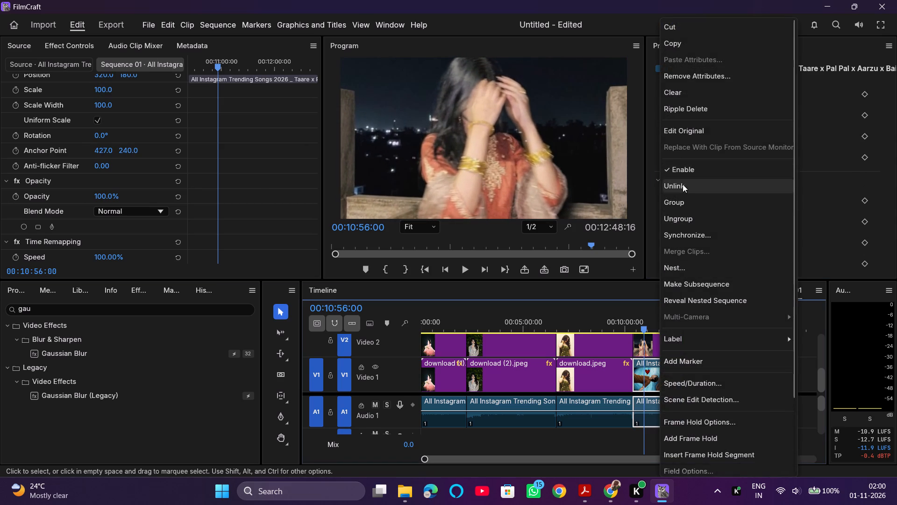
{"action": "left_click", "coordinate": [683, 184]}
{"action": "key", "text": "Delete"}
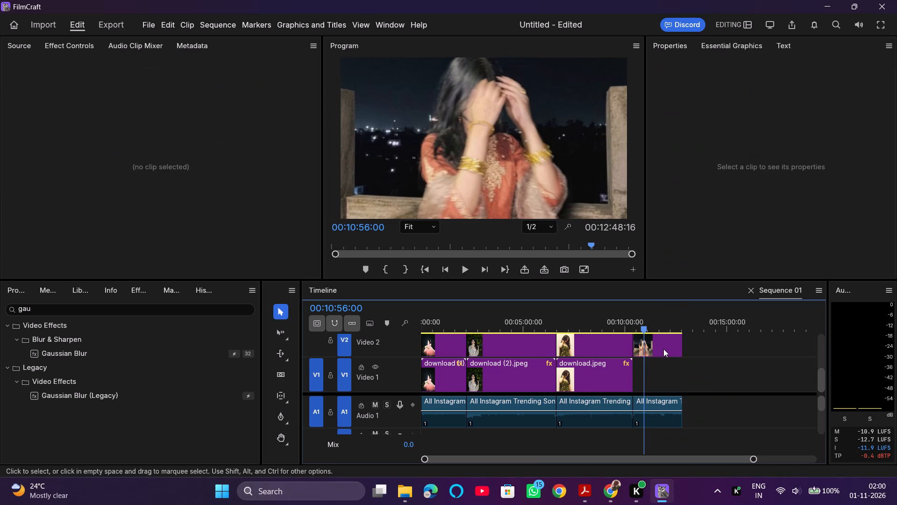
Duplicate the fourth song's photo from Video 2 into the empty space directly below on Video 1.
{"action": "left_click", "coordinate": [661, 338]}
{"action": "left_click_drag", "start_coordinate": [659, 342], "coordinate": [660, 373], "text": "alt"}
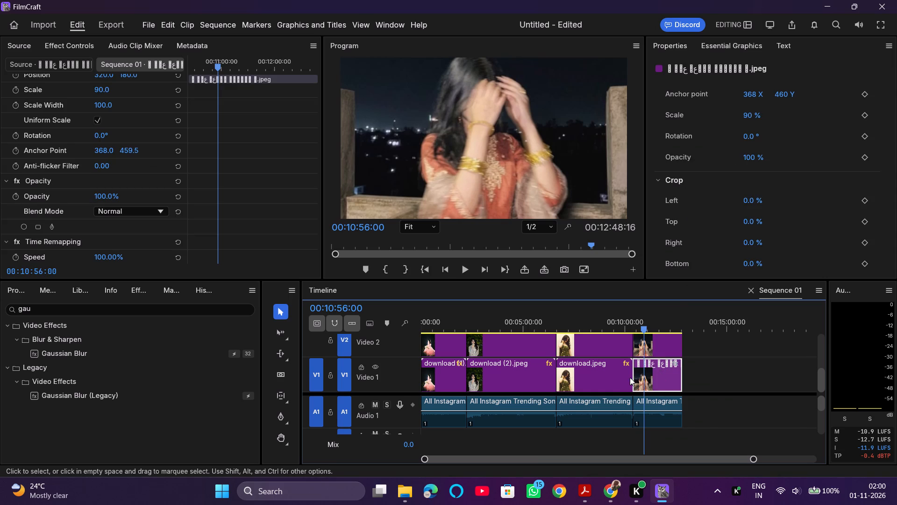
Apply Gaussian Blur to the fourth song's photo copy on Video 1 with a blurriness of 7.
{"action": "left_click_drag", "start_coordinate": [206, 351], "coordinate": [681, 370]}
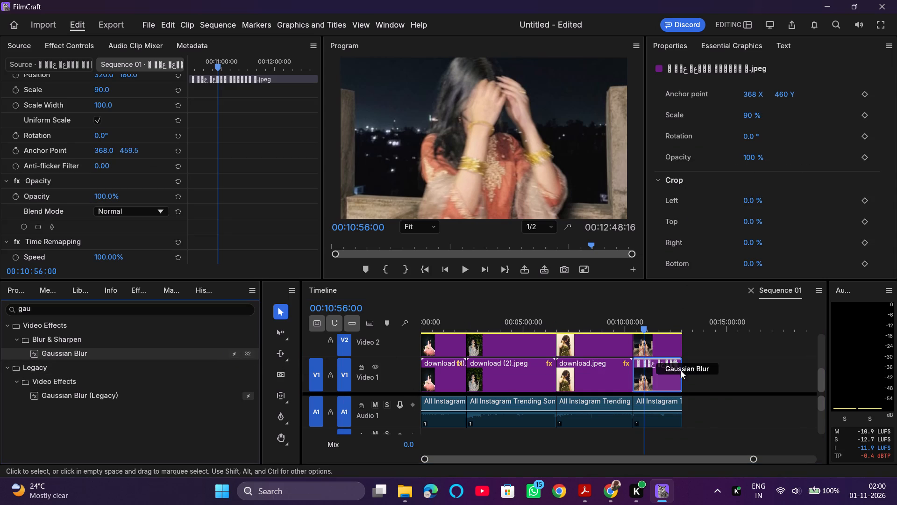
{"action": "left_click_drag", "start_coordinate": [681, 370], "coordinate": [659, 375]}
{"action": "scroll", "coordinate": [167, 131], "scroll_direction": "down", "scroll_amount": 5}
{"action": "left_click", "coordinate": [101, 208]}
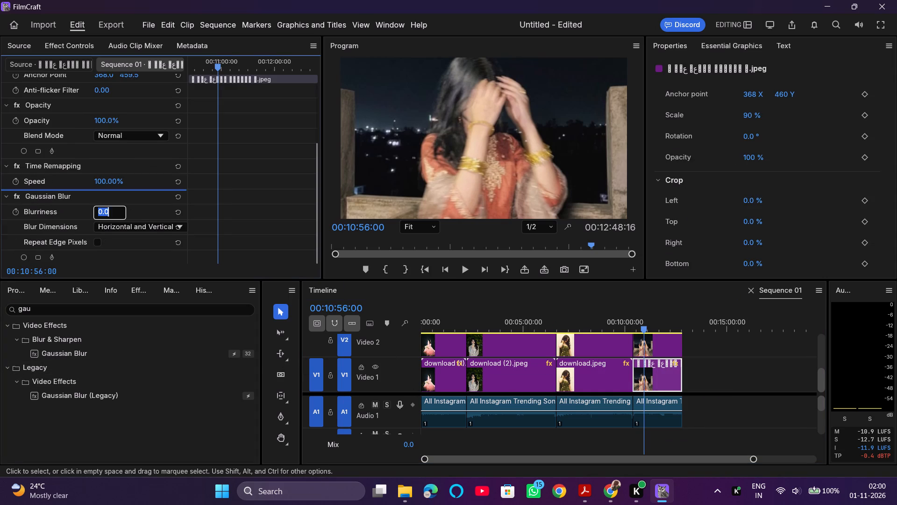
{"action": "key", "text": "7"}
{"action": "key", "text": "Return"}
Set the scale of the fourth song's photo on Video 2 to 30%.
{"action": "left_click", "coordinate": [664, 352]}
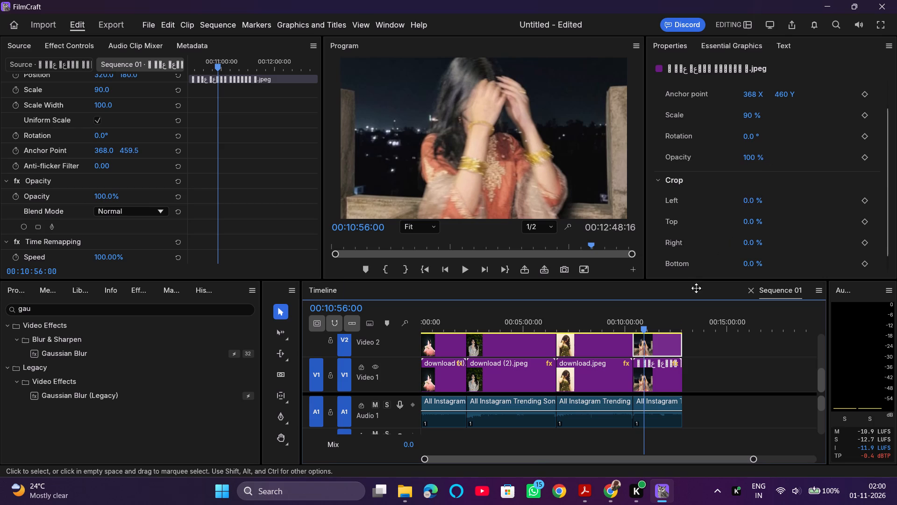
{"action": "left_click", "coordinate": [746, 124]}
{"action": "left_click", "coordinate": [747, 116]}
{"action": "key", "text": "3"}
{"action": "key", "text": "0"}
{"action": "key", "text": "Return"}
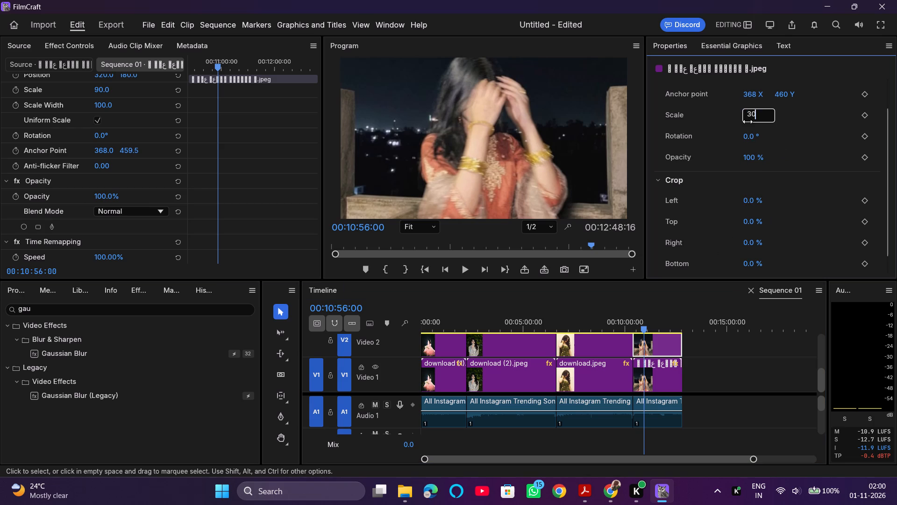
Crop the top of the fourth song's photo on Video 2 by 10%.
{"action": "left_click", "coordinate": [752, 218]}
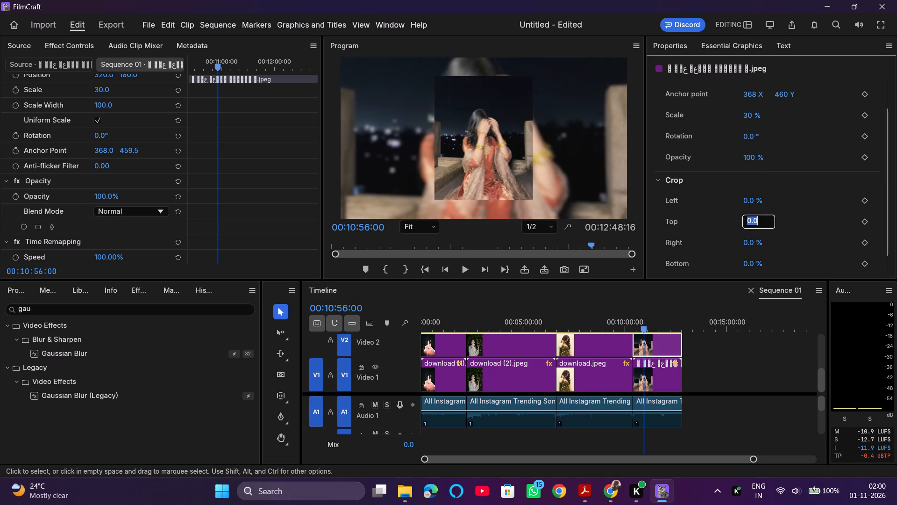
{"action": "type", "text": "10"}
{"action": "key", "text": "Return"}
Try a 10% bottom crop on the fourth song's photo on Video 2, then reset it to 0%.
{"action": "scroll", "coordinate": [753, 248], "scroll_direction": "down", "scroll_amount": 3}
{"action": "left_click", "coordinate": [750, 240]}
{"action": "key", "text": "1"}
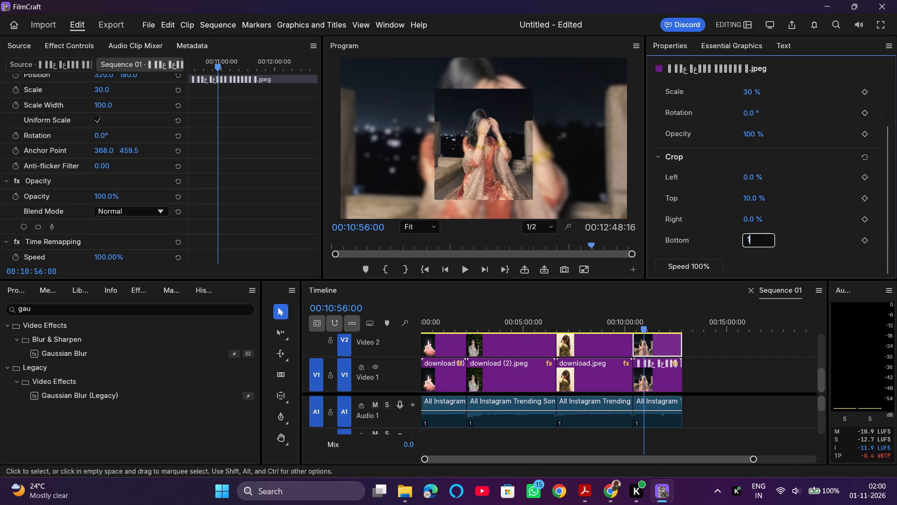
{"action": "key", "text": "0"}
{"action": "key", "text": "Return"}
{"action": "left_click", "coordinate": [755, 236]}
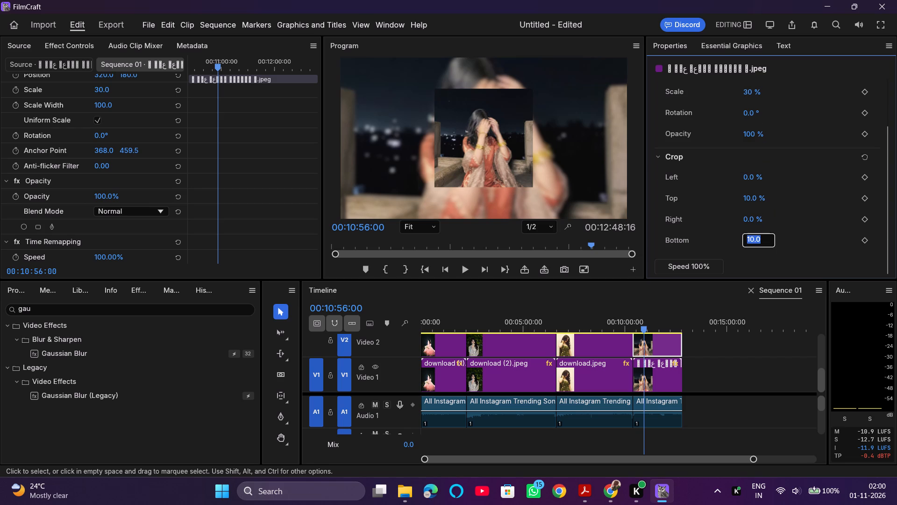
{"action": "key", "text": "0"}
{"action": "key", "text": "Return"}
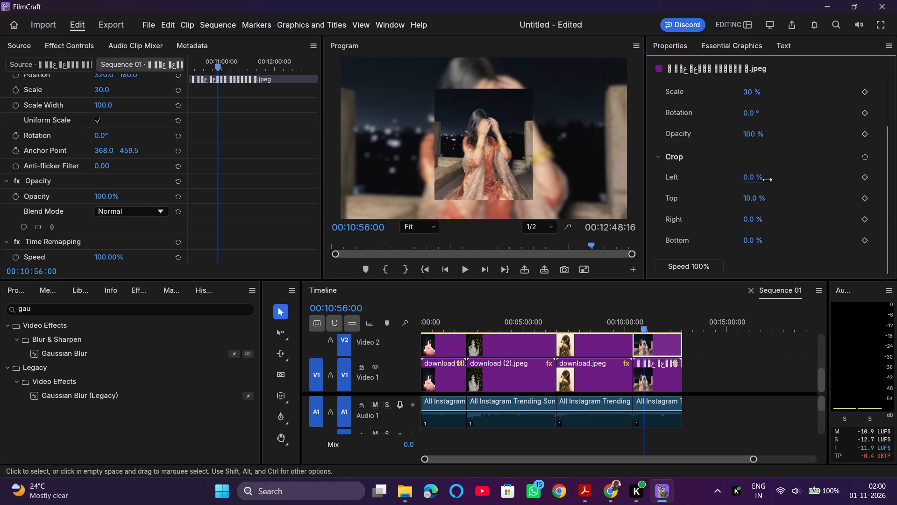
Crop the bottom of the fourth song's photo on Video 2 by 5%.
{"action": "scroll", "coordinate": [768, 180], "scroll_direction": "up", "scroll_amount": 2}
{"action": "scroll", "coordinate": [759, 271], "scroll_direction": "down", "scroll_amount": 3}
{"action": "left_click", "coordinate": [749, 245]}
{"action": "key", "text": "5"}
{"action": "key", "text": "Return"}
Shift the fourth song's photo on Video 2 to the left by lowering its horizontal position.
{"action": "scroll", "coordinate": [763, 202], "scroll_direction": "up", "scroll_amount": 3}
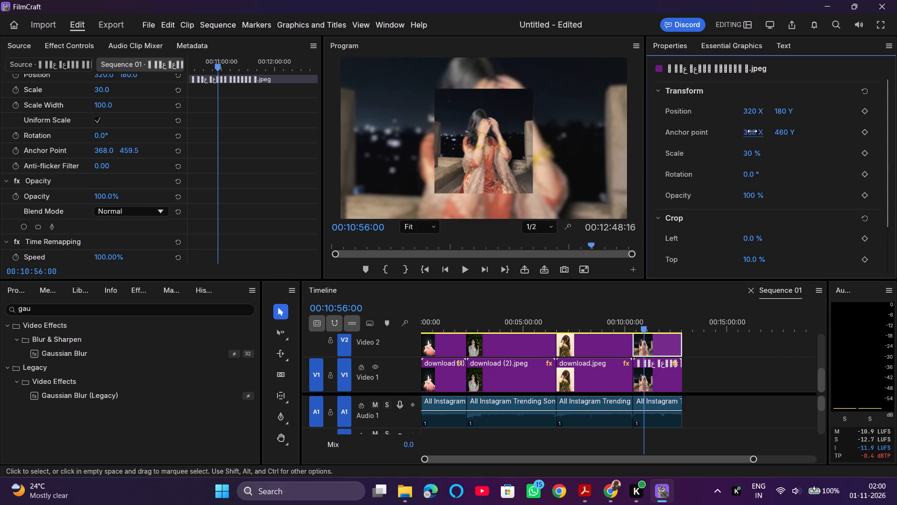
{"action": "left_click", "coordinate": [752, 131]}
{"action": "left_click", "coordinate": [775, 161]}
{"action": "left_click_drag", "start_coordinate": [755, 114], "coordinate": [621, 127]}
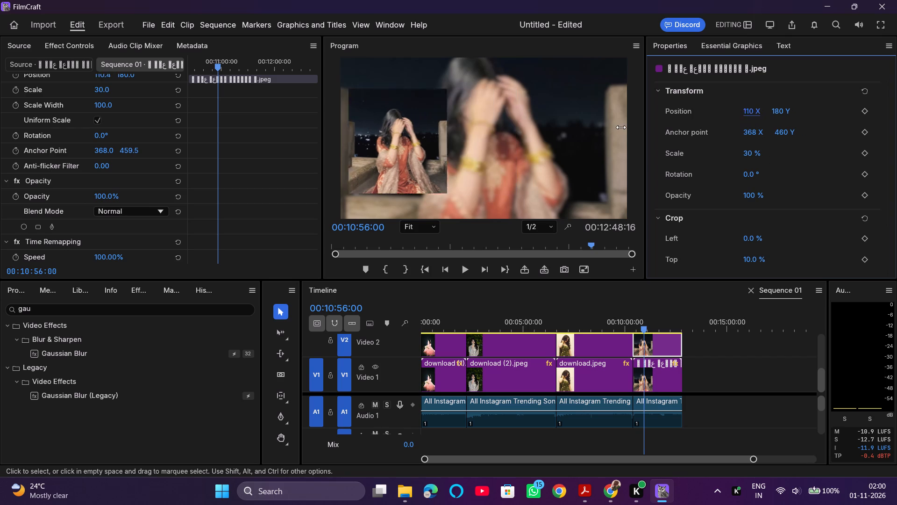
Shift the fourth song's photo on Video 2 to a horizontal position of 182.
{"action": "left_click_drag", "start_coordinate": [621, 127], "coordinate": [672, 129]}
{"action": "left_click", "coordinate": [806, 208]}
{"action": "scroll", "coordinate": [775, 238], "scroll_direction": "down", "scroll_amount": 2}
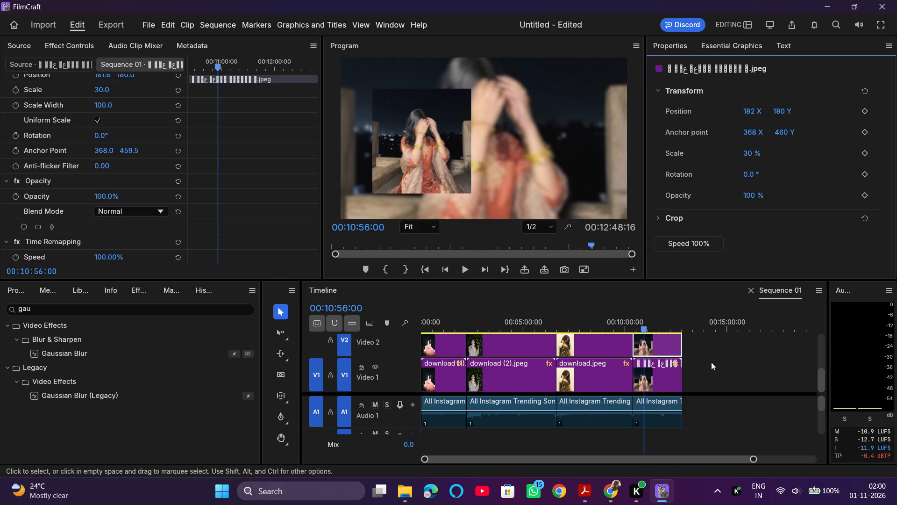
In the Captions and Graphics workspace, create a new text graphic over the first song at 00:00:20:24.
{"action": "left_click_drag", "start_coordinate": [458, 312], "coordinate": [422, 319]}
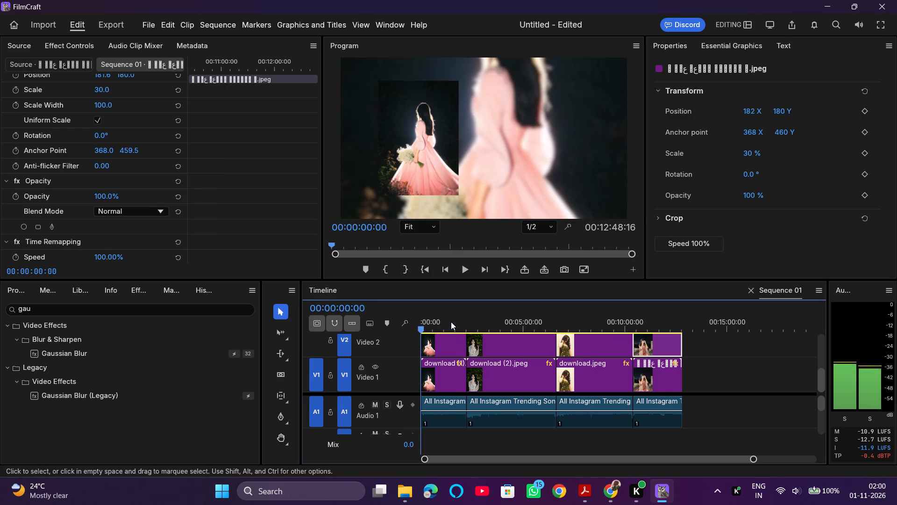
{"action": "left_click", "coordinate": [428, 322]}
{"action": "scroll", "coordinate": [373, 349], "scroll_direction": "up", "scroll_amount": 2}
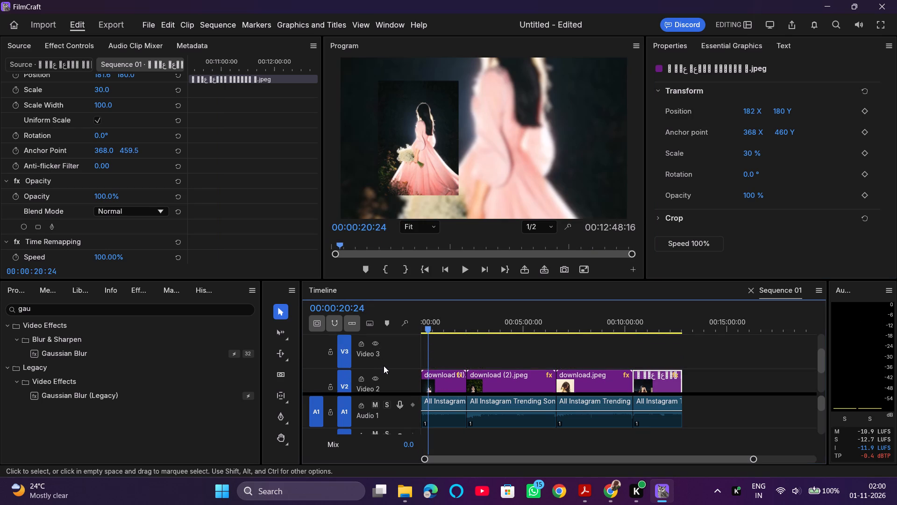
{"action": "left_click", "coordinate": [724, 31]}
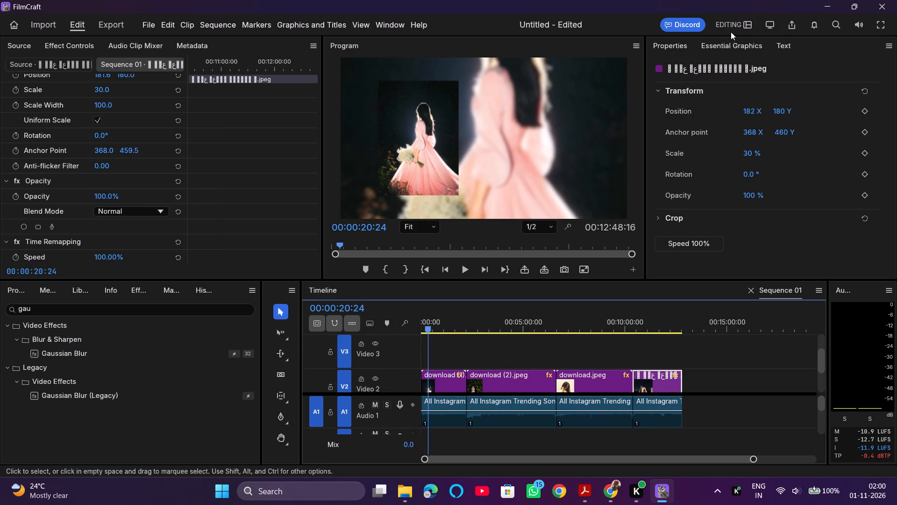
{"action": "left_click", "coordinate": [732, 31]}
{"action": "left_click", "coordinate": [739, 26]}
{"action": "left_click", "coordinate": [751, 93]}
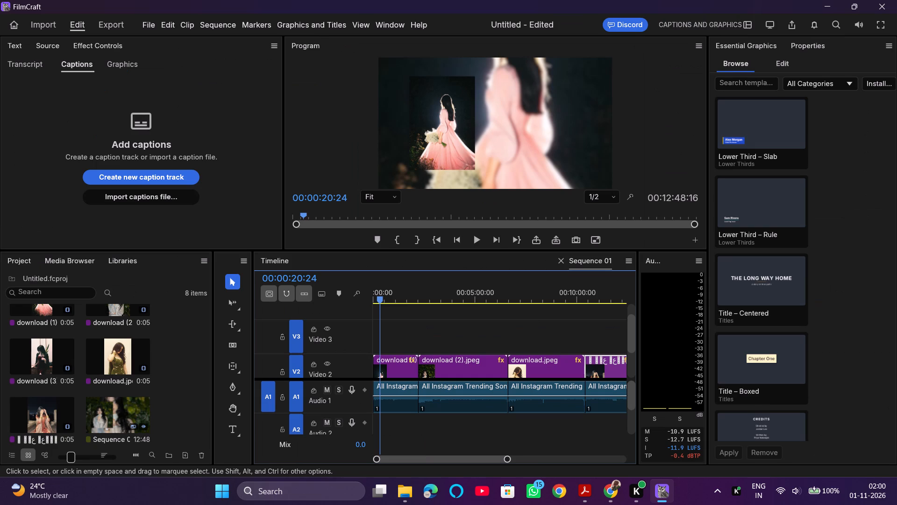
{"action": "left_click", "coordinate": [785, 62]}
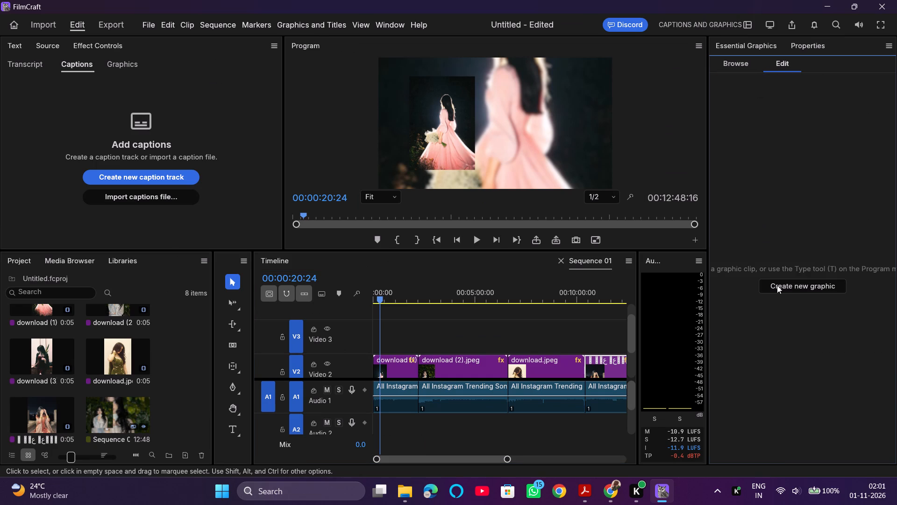
{"action": "left_click", "coordinate": [777, 286]}
Switch to the YouTube playlist in Chrome and copy the song title Qatil from the tracklist in the description.
{"action": "key", "text": "alt+Tab"}
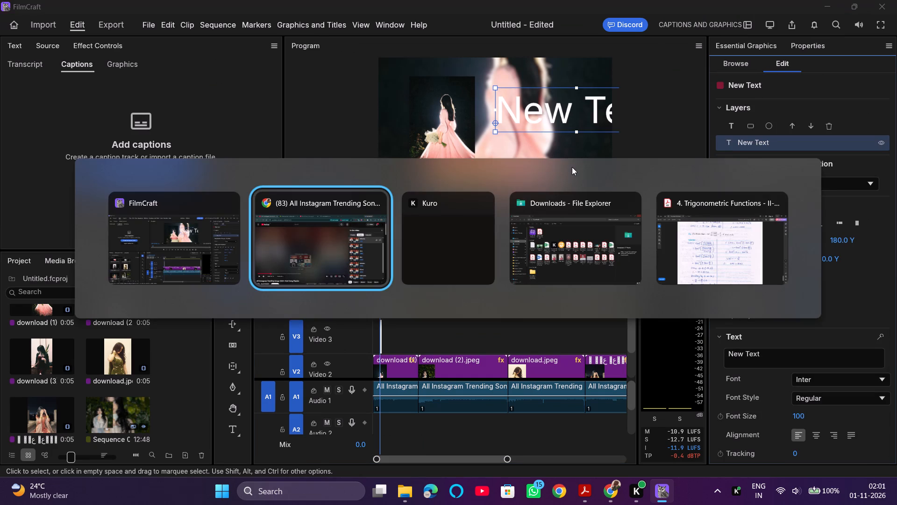
{"action": "scroll", "coordinate": [363, 267], "scroll_direction": "down", "scroll_amount": 4}
{"action": "left_click", "coordinate": [148, 303]}
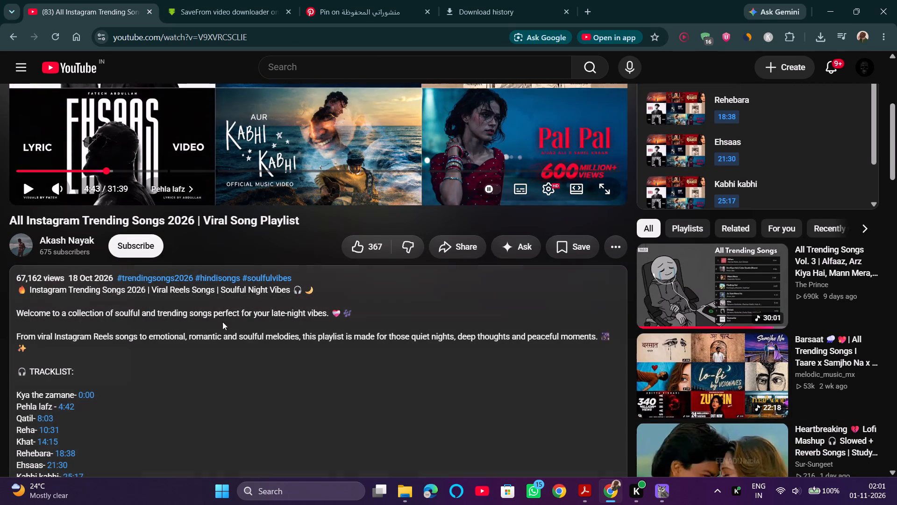
{"action": "scroll", "coordinate": [80, 414], "scroll_direction": "down", "scroll_amount": 1}
{"action": "scroll", "coordinate": [77, 371], "scroll_direction": "down", "scroll_amount": 1}
{"action": "scroll", "coordinate": [78, 378], "scroll_direction": "up", "scroll_amount": 5}
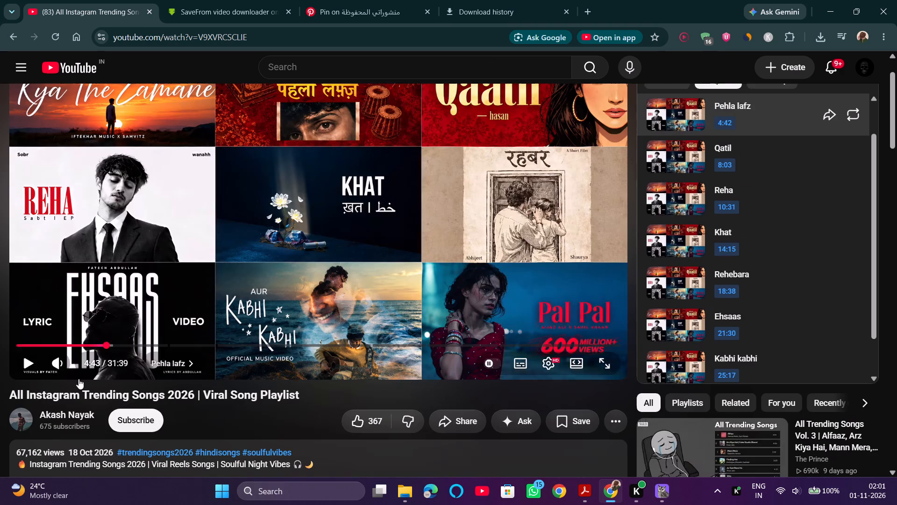
{"action": "scroll", "coordinate": [312, 234], "scroll_direction": "up", "scroll_amount": 2}
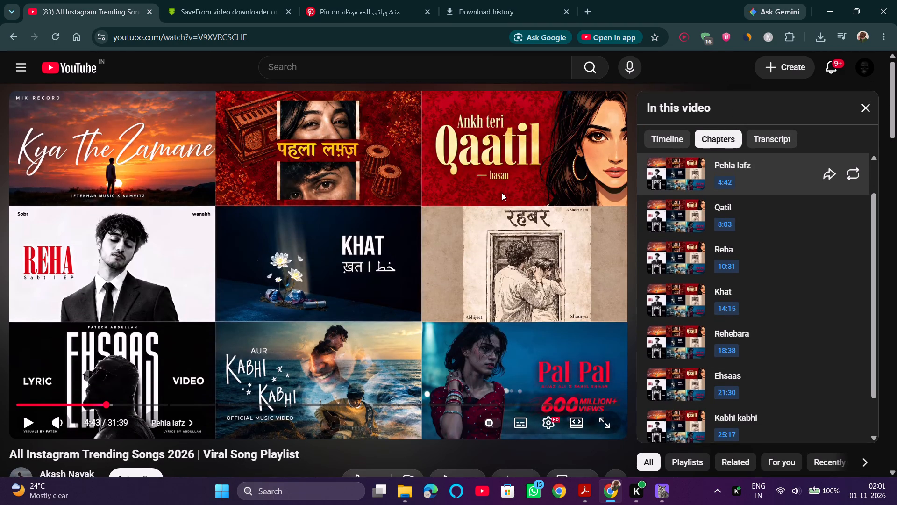
{"action": "scroll", "coordinate": [502, 193], "scroll_direction": "down", "scroll_amount": 7}
{"action": "scroll", "coordinate": [130, 297], "scroll_direction": "up", "scroll_amount": 1}
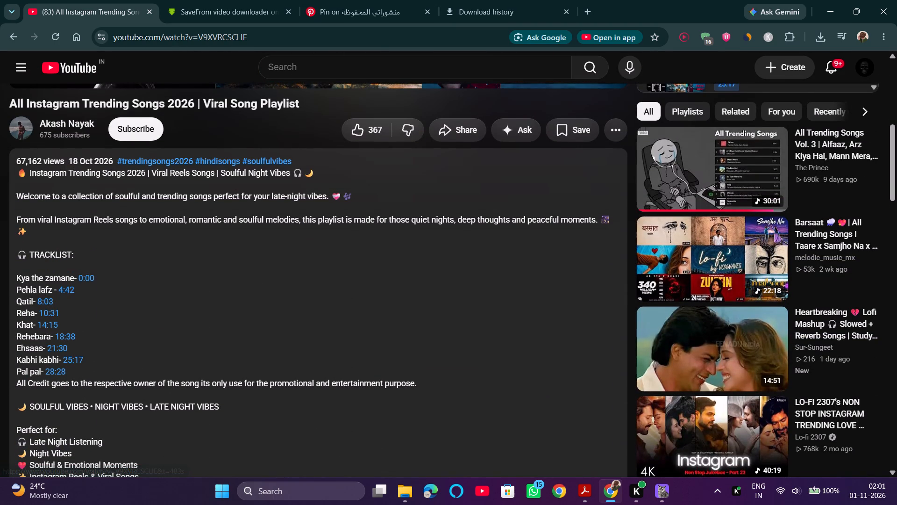
{"action": "left_click_drag", "start_coordinate": [16, 302], "coordinate": [33, 302]}
{"action": "key", "text": "ctrl+c"}
{"action": "key", "text": "ctrl+c"}
{"action": "scroll", "coordinate": [361, 339], "scroll_direction": "up", "scroll_amount": 5}
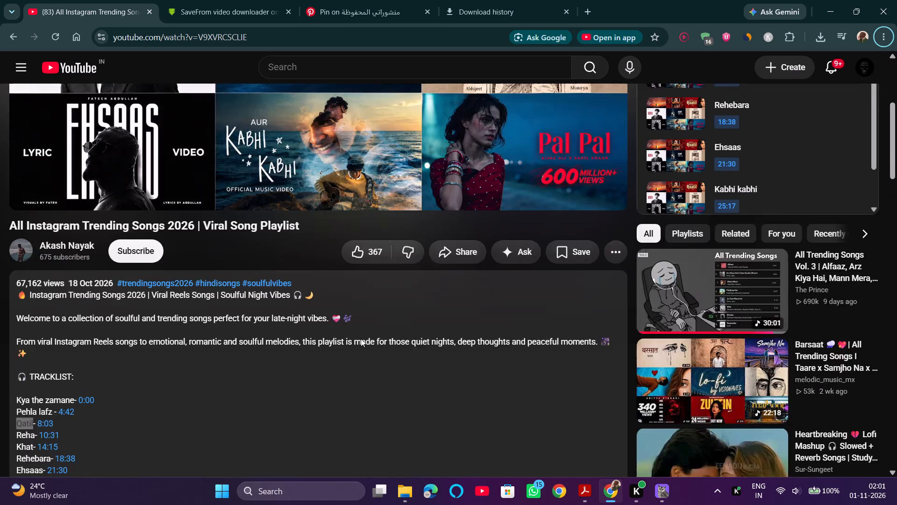
{"action": "scroll", "coordinate": [361, 339], "scroll_direction": "up", "scroll_amount": 4}
Play the first song briefly from 00:00:20:24 in FilmCraft and check it against the YouTube playlist in Chrome.
{"action": "key", "text": "alt+Tab"}
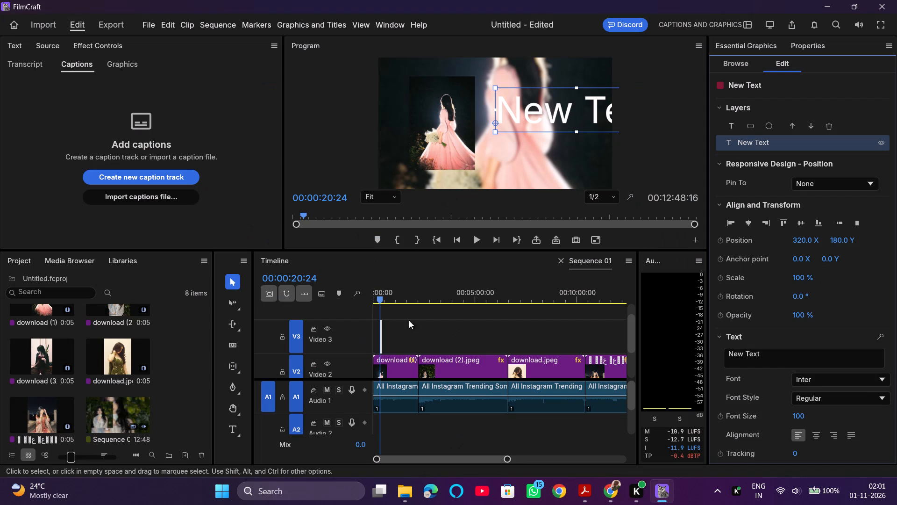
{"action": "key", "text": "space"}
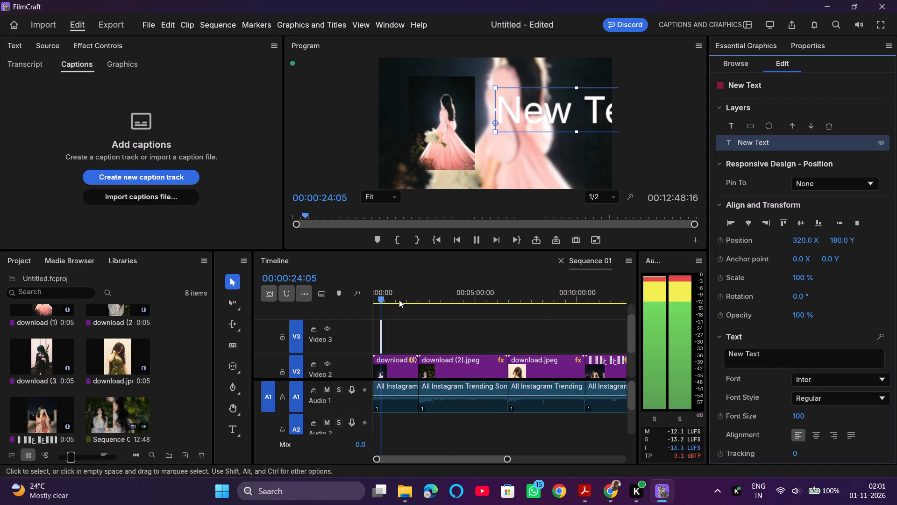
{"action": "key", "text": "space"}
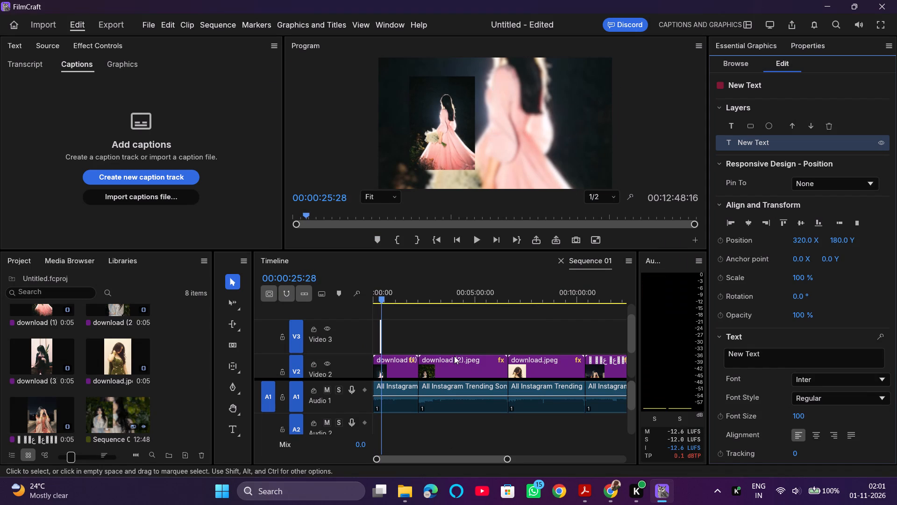
{"action": "key", "text": "alt+Tab"}
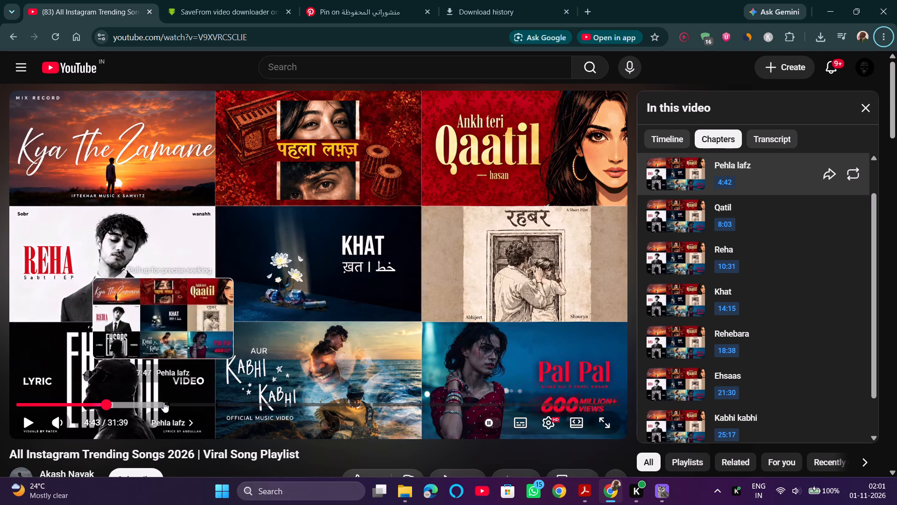
Listen to parts of the Qatil chapter in the YouTube songs video at about 8:29 and 9:47, adjusting the player volume.
{"action": "left_click", "coordinate": [178, 403]}
{"action": "key", "text": "space"}
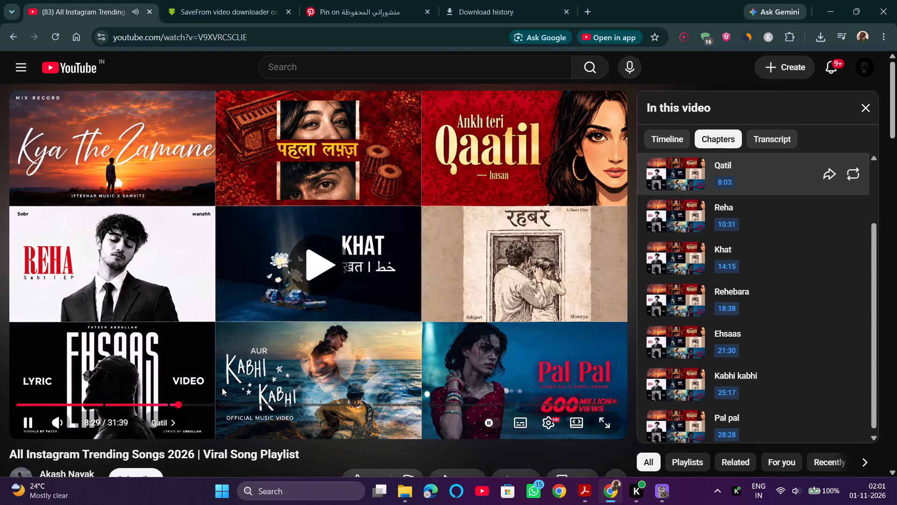
{"action": "left_click", "coordinate": [202, 401]}
{"action": "key", "text": "space"}
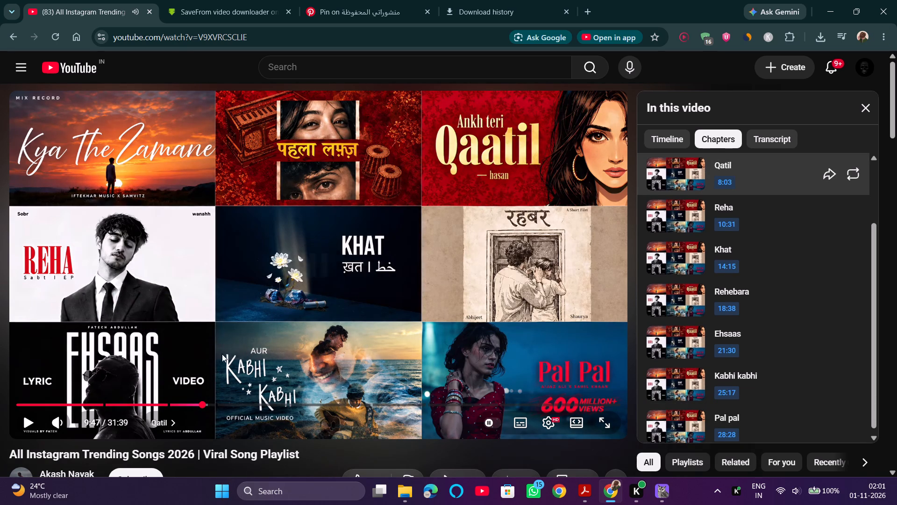
{"action": "key", "text": "space"}
{"action": "left_click_drag", "start_coordinate": [76, 420], "coordinate": [81, 420]}
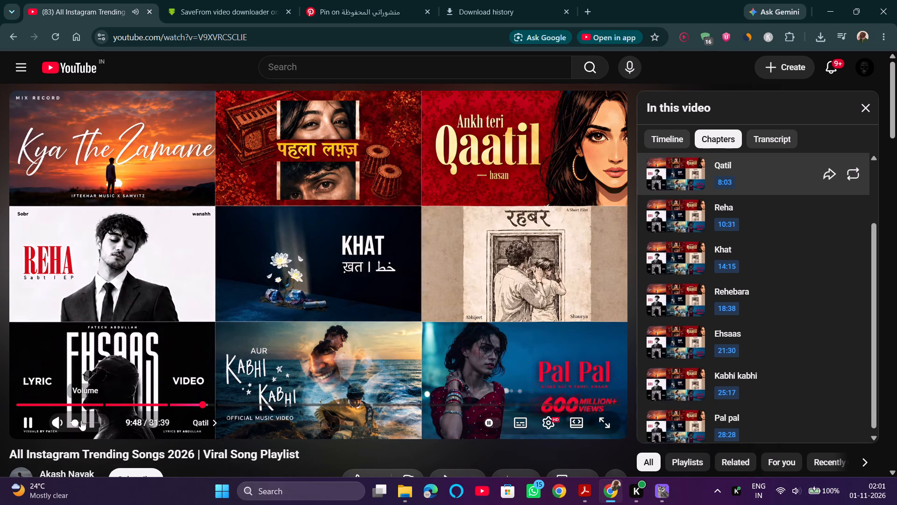
{"action": "left_click_drag", "start_coordinate": [81, 420], "coordinate": [111, 423]}
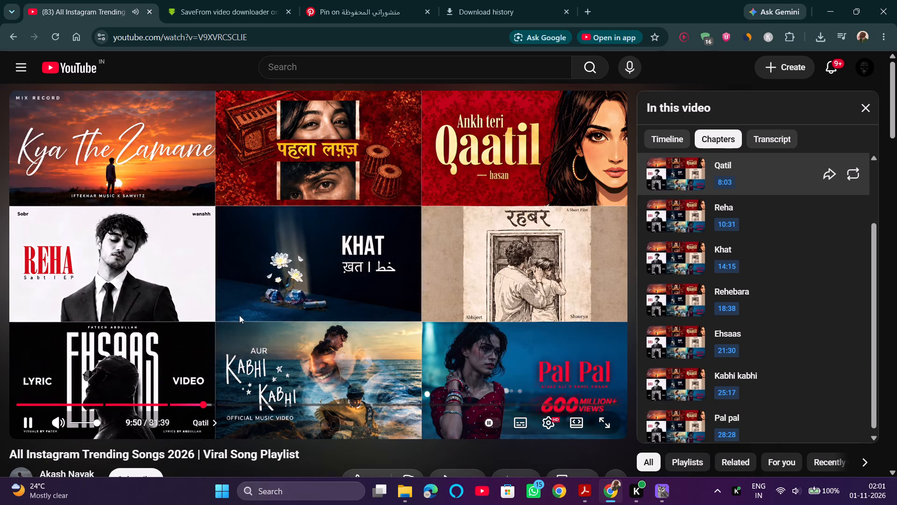
{"action": "key", "text": "space"}
Switch back to FilmCraft and stretch the New Text clip on Video 3 to span the whole first song clip.
{"action": "key", "text": "alt+Tab"}
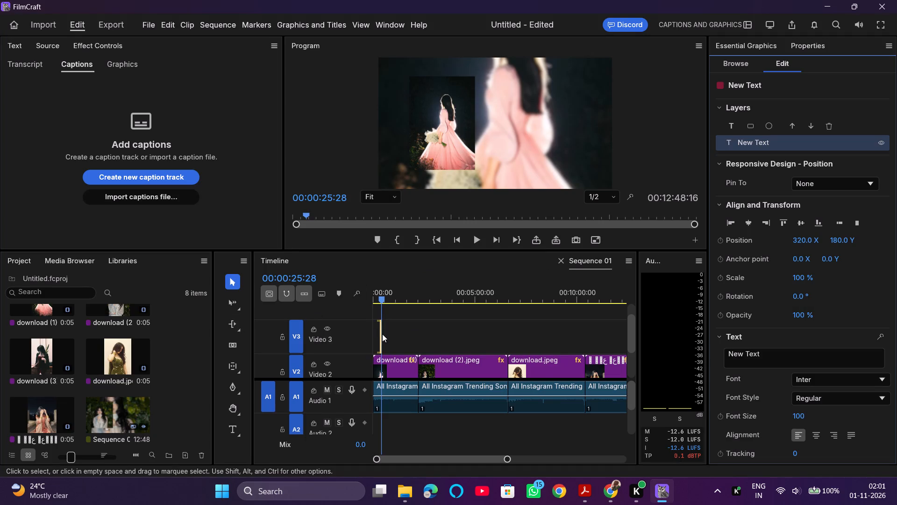
{"action": "left_click_drag", "start_coordinate": [381, 334], "coordinate": [428, 337]}
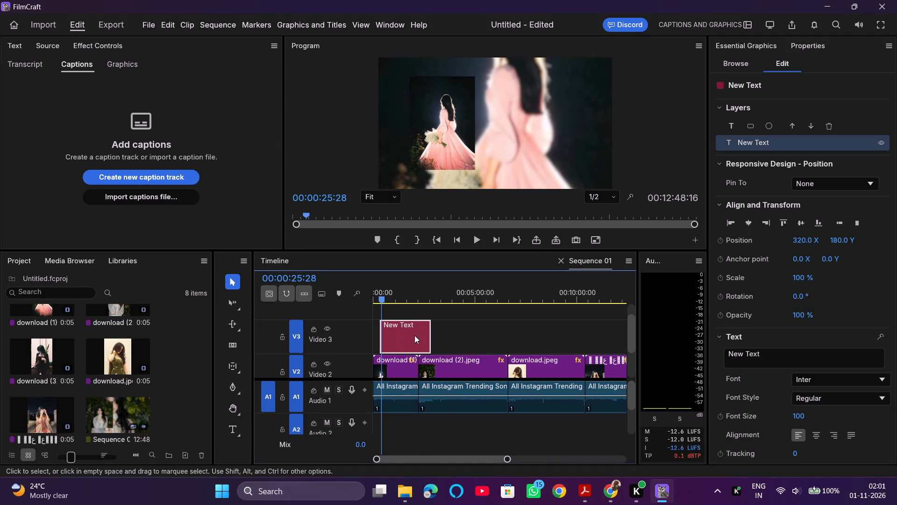
{"action": "left_click_drag", "start_coordinate": [399, 335], "coordinate": [385, 335]}
{"action": "left_click_drag", "start_coordinate": [425, 332], "coordinate": [417, 336]}
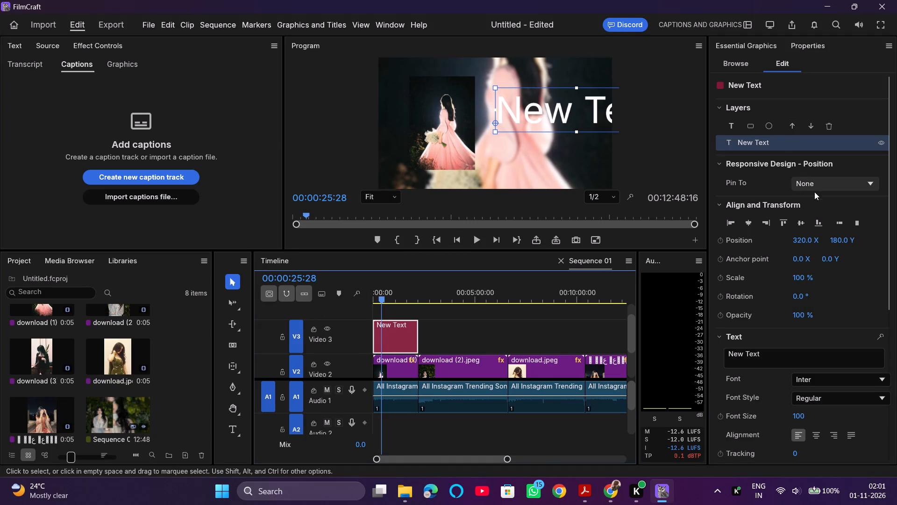
Replace the New Text title's wording with the copied song name Qatil.
{"action": "left_click_drag", "start_coordinate": [782, 361], "coordinate": [669, 375]}
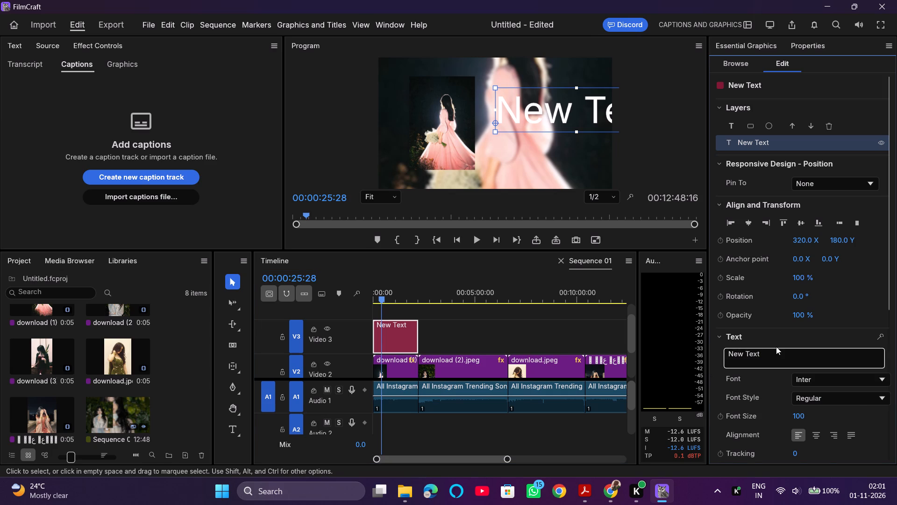
{"action": "left_click", "coordinate": [776, 346]}
{"action": "left_click", "coordinate": [729, 338]}
{"action": "left_click_drag", "start_coordinate": [767, 358], "coordinate": [695, 359]}
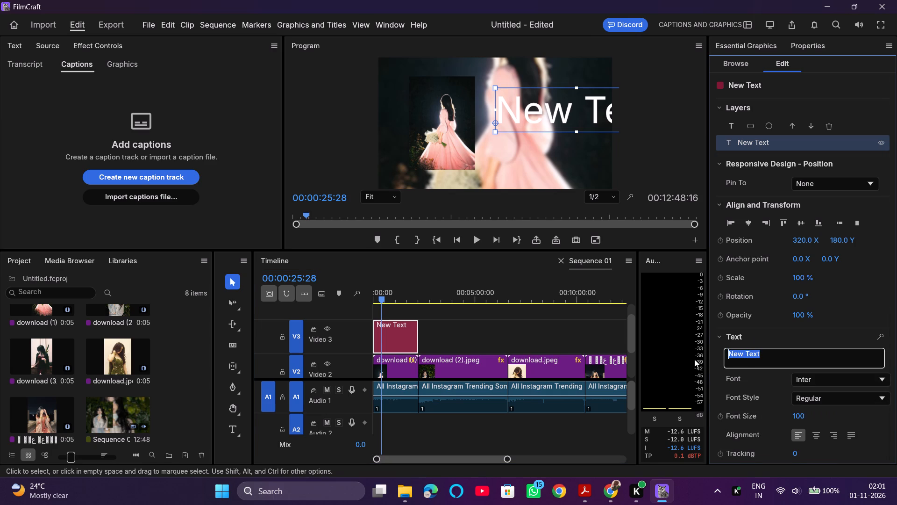
{"action": "key", "text": "ctrl+v"}
Set the font style of the Qatil title to Bold.
{"action": "left_click", "coordinate": [829, 399]}
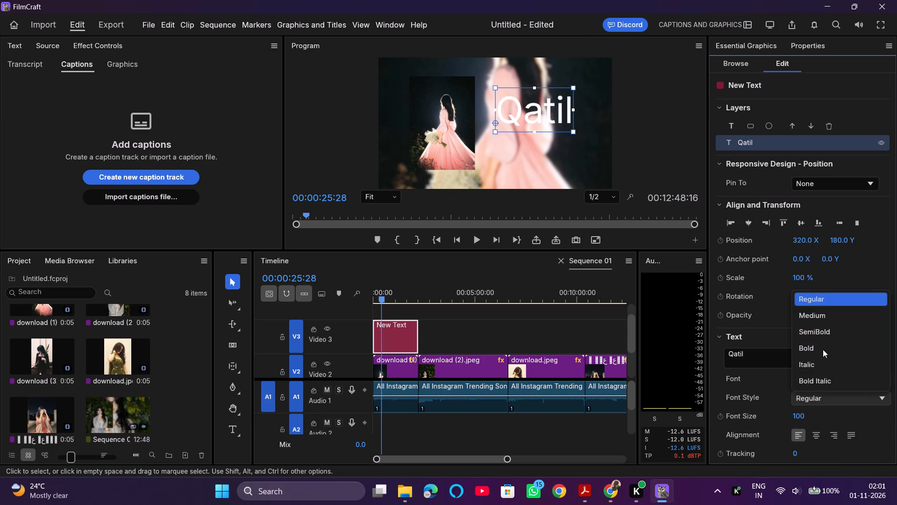
{"action": "left_click", "coordinate": [822, 352]}
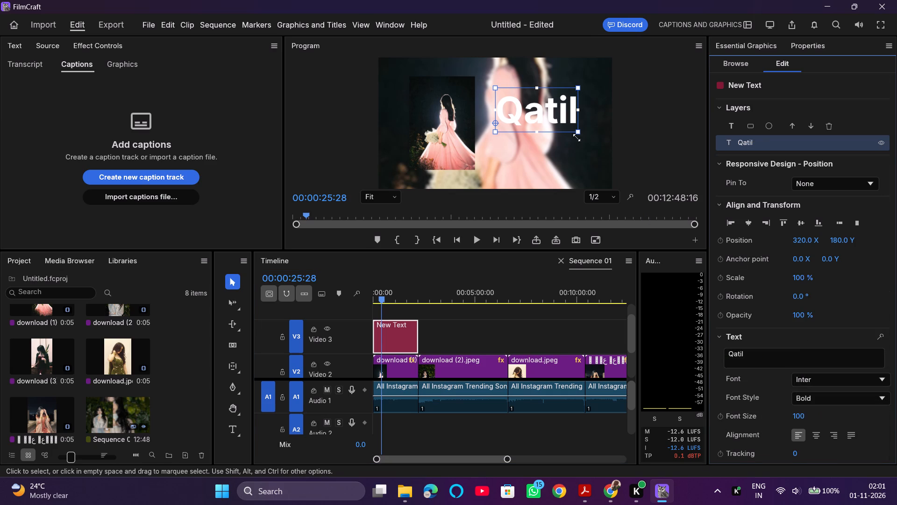
Move the Qatil title within the frame to a position of about 343 X, 206 Y.
{"action": "left_click", "coordinate": [552, 161]}
{"action": "left_click_drag", "start_coordinate": [538, 116], "coordinate": [547, 125]}
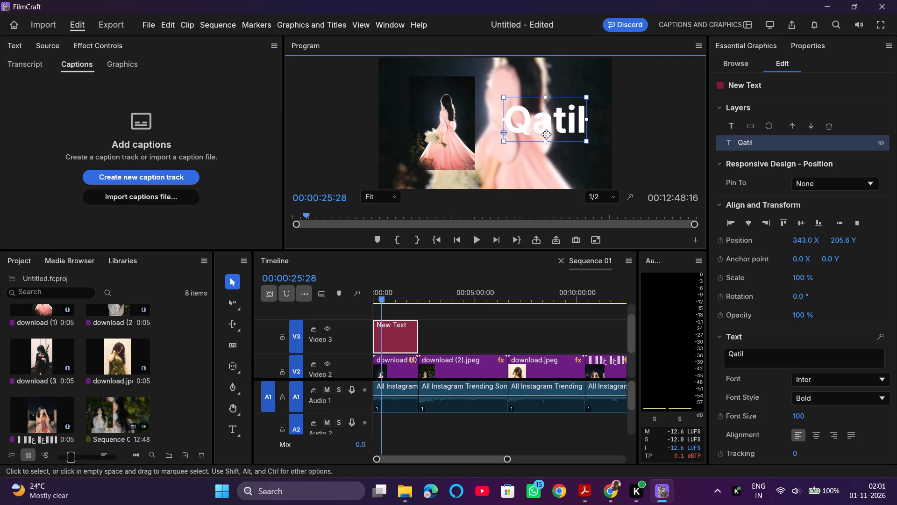
{"action": "left_click", "coordinate": [545, 159]}
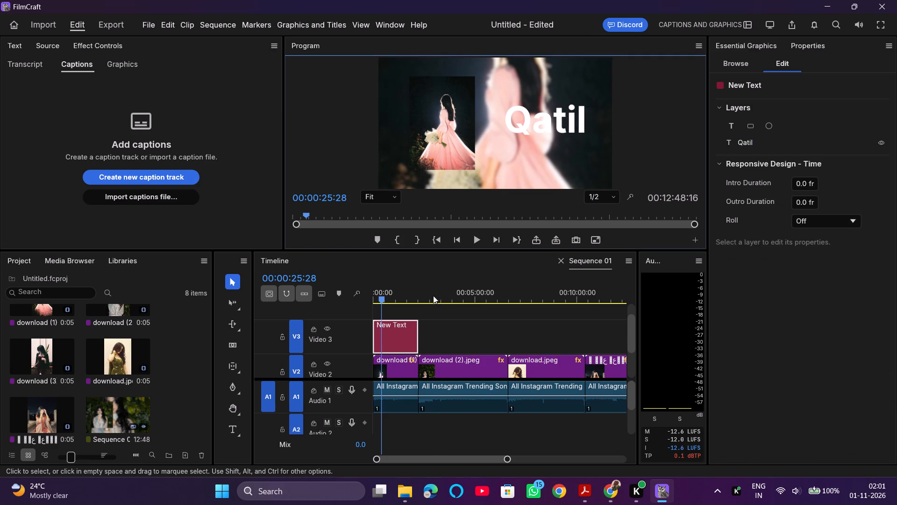
Duplicate the Qatil title clip on Video 3 above the second song and stretch it to span that song's full length.
{"action": "left_click", "coordinate": [433, 296]}
{"action": "left_click_drag", "start_coordinate": [399, 336], "coordinate": [447, 341], "text": "alt"}
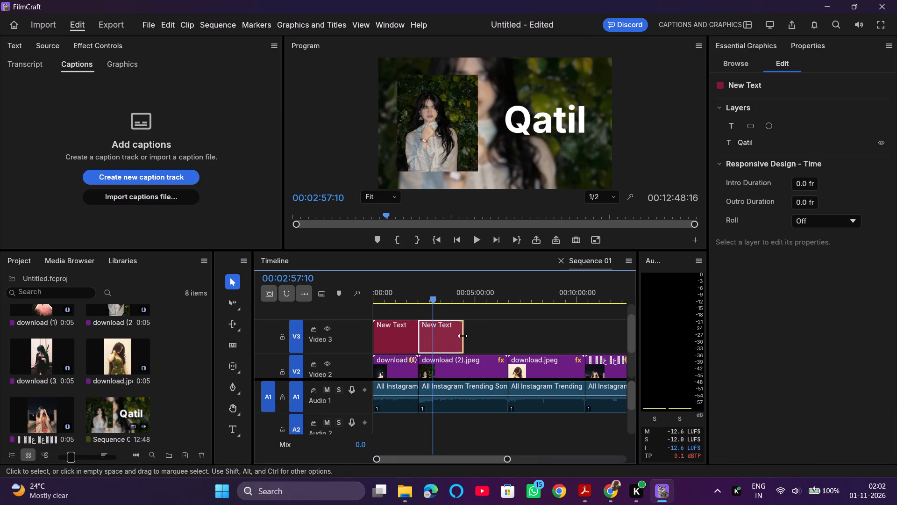
{"action": "left_click_drag", "start_coordinate": [463, 336], "coordinate": [503, 341]}
{"action": "left_click", "coordinate": [465, 329]}
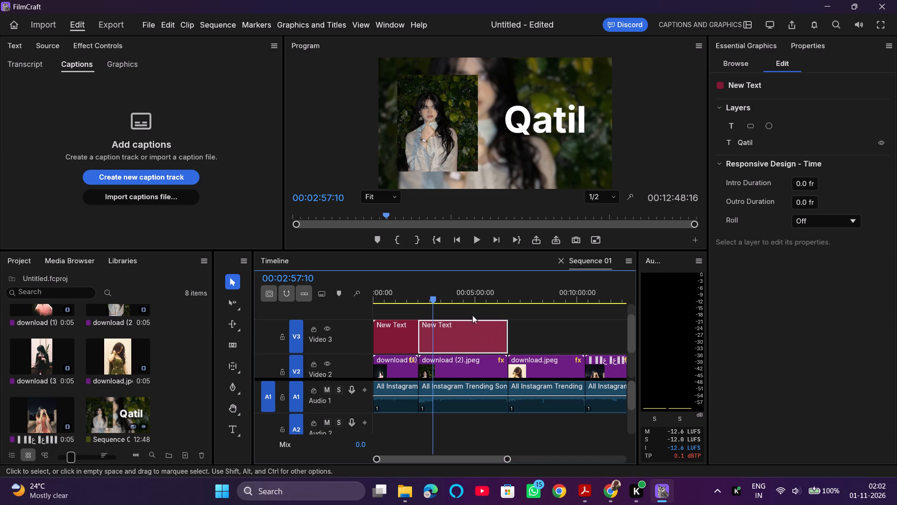
Switch to the YouTube songs video in Chrome and copy the song name Khat from the description's tracklist.
{"action": "left_click", "coordinate": [461, 297]}
{"action": "key", "text": "alt+Tab"}
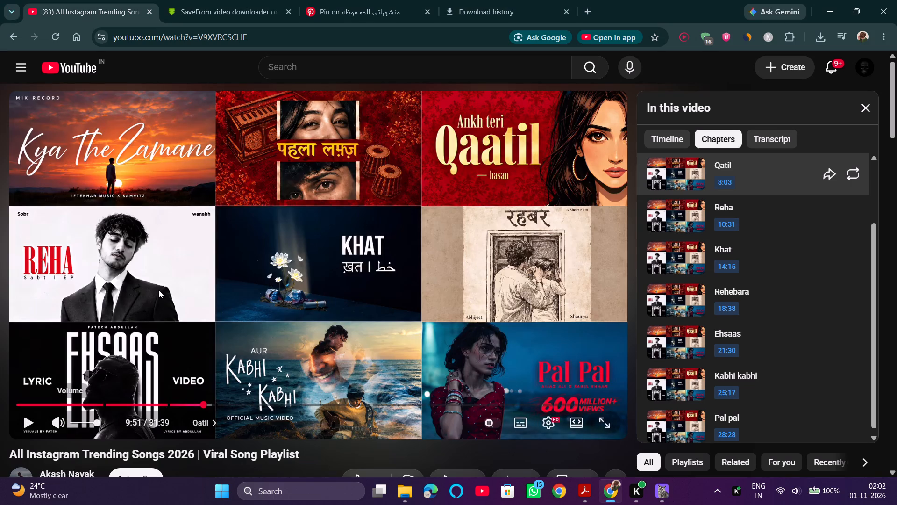
{"action": "key", "text": "alt+Tab"}
{"action": "key", "text": "alt+Tab"}
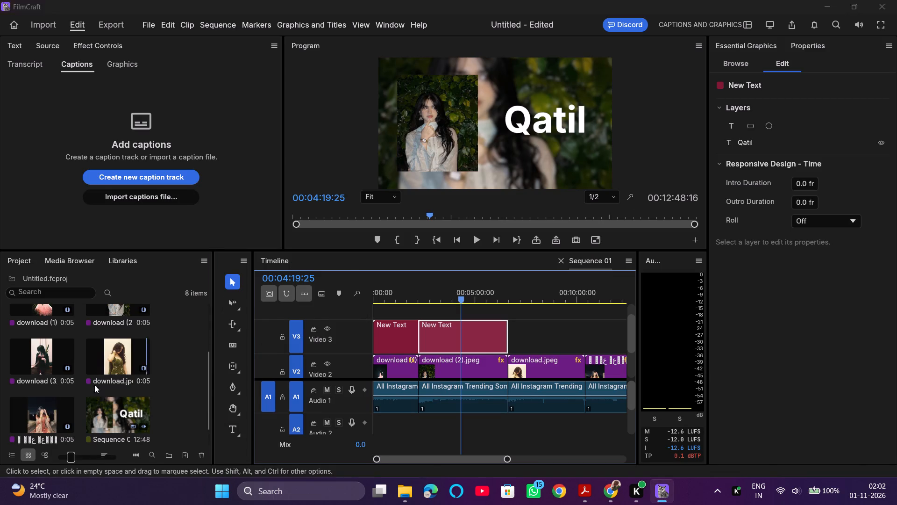
{"action": "scroll", "coordinate": [106, 397], "scroll_direction": "down", "scroll_amount": 7}
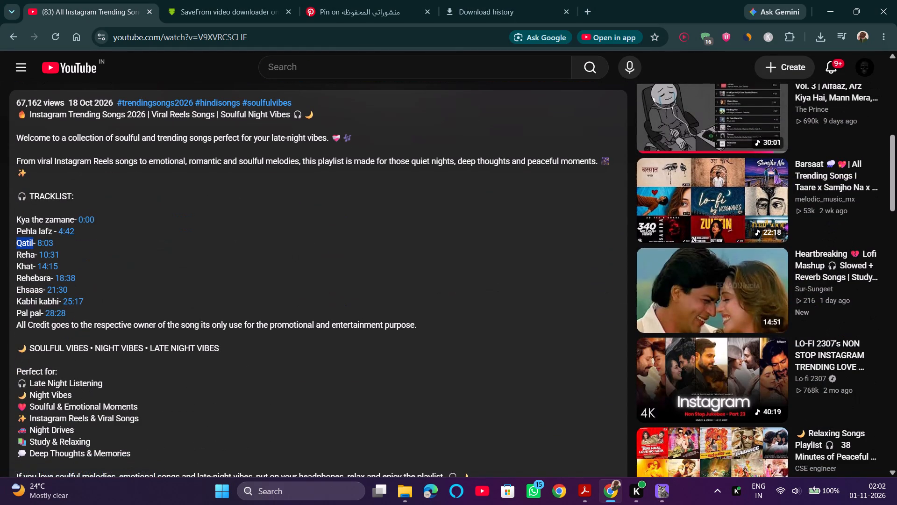
{"action": "left_click_drag", "start_coordinate": [31, 264], "coordinate": [15, 265]}
{"action": "left_click", "coordinate": [18, 266]}
{"action": "left_click_drag", "start_coordinate": [15, 266], "coordinate": [32, 267]}
{"action": "key", "text": "ctrl+c"}
{"action": "key", "text": "alt+Tab"}
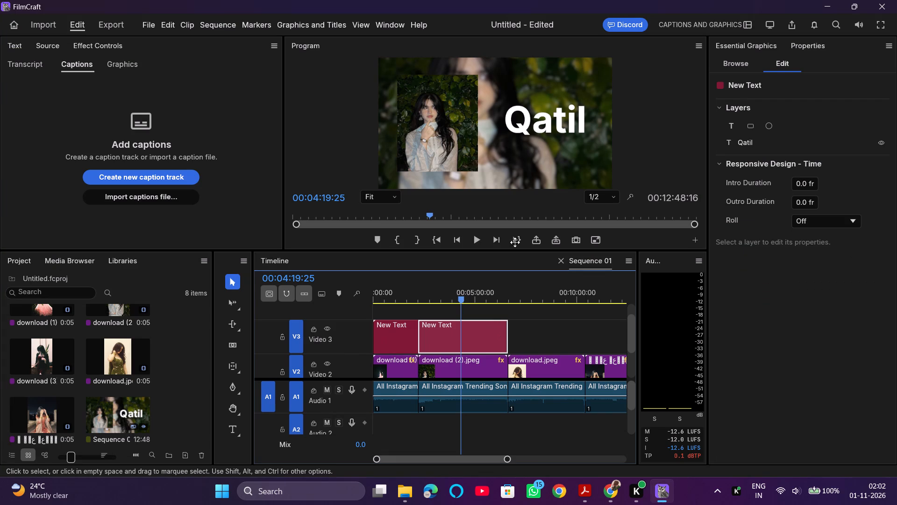
Back in FilmCraft, replace the second title clip's wording with the copied song name Khat.
{"action": "left_click", "coordinate": [550, 122]}
{"action": "left_click_drag", "start_coordinate": [778, 355], "coordinate": [760, 354]}
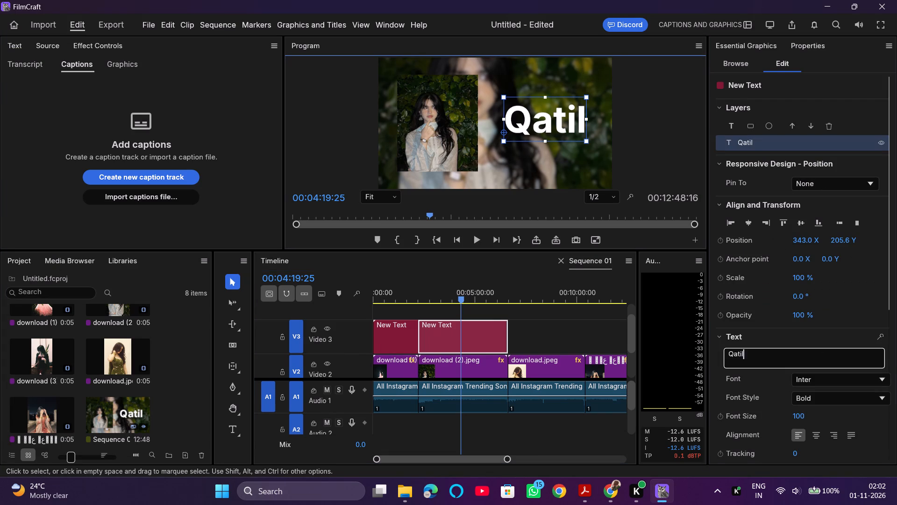
{"action": "left_click_drag", "start_coordinate": [760, 354], "coordinate": [663, 353]}
{"action": "key", "text": "ctrl+v"}
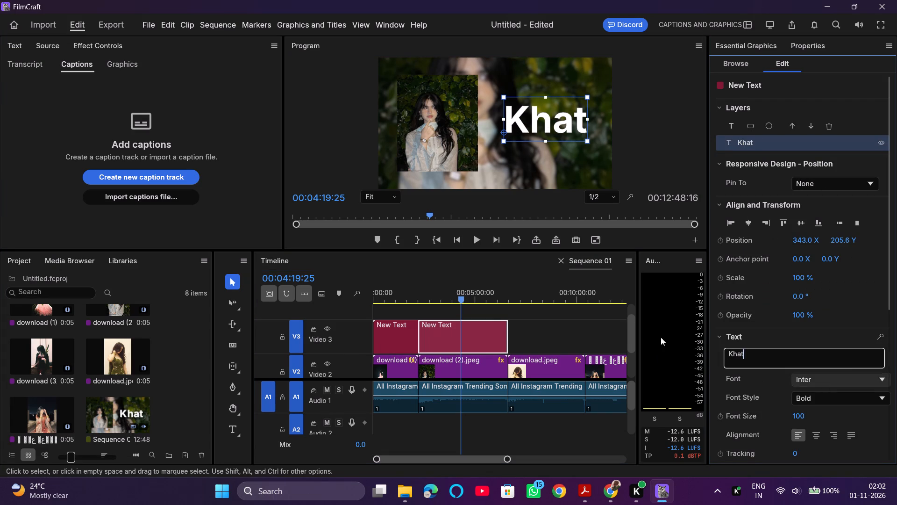
{"action": "left_click", "coordinate": [564, 315]}
Switch to the YouTube page in Chrome and copy the song name Ehsaas from the description's tracklist.
{"action": "left_click", "coordinate": [527, 293]}
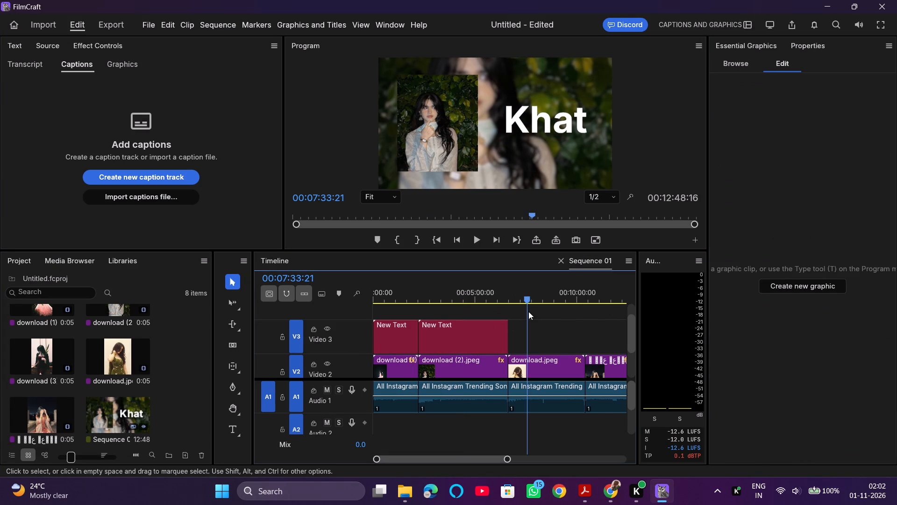
{"action": "key", "text": "alt+Tab"}
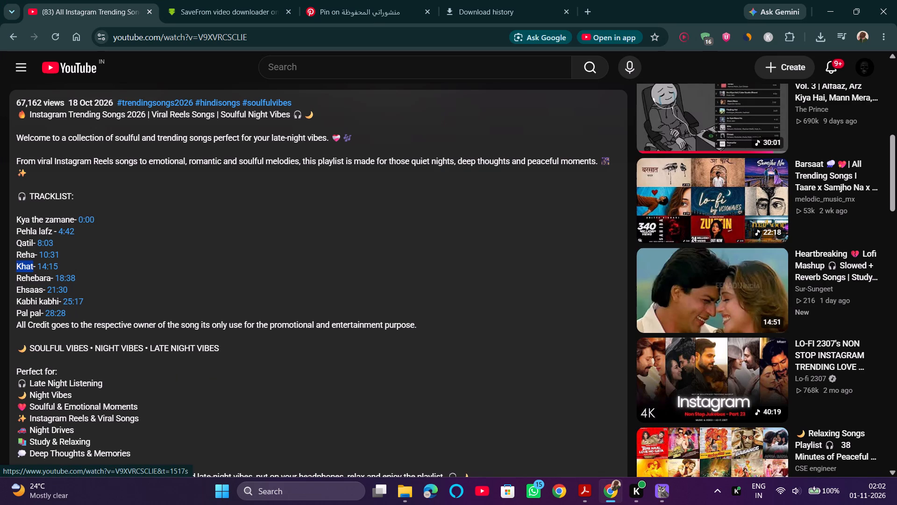
{"action": "left_click_drag", "start_coordinate": [42, 289], "coordinate": [0, 289]}
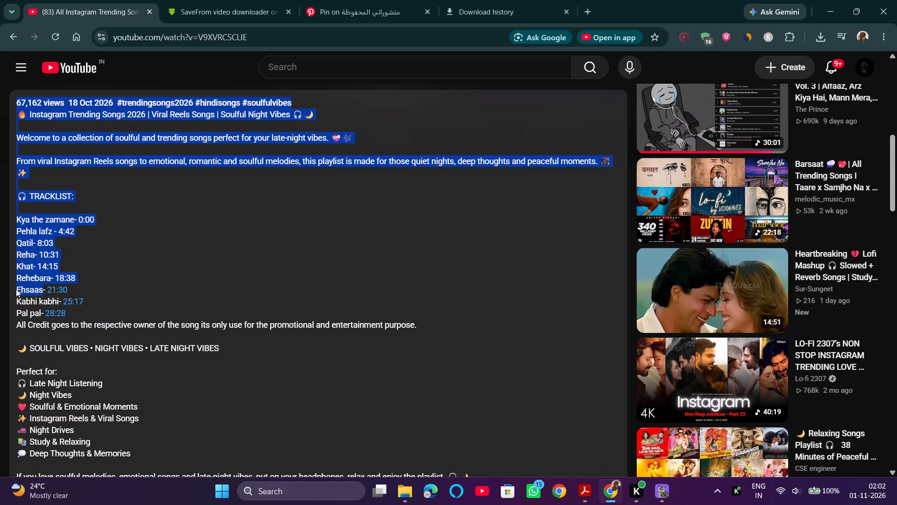
{"action": "left_click", "coordinate": [23, 291]}
{"action": "left_click_drag", "start_coordinate": [18, 289], "coordinate": [31, 289]}
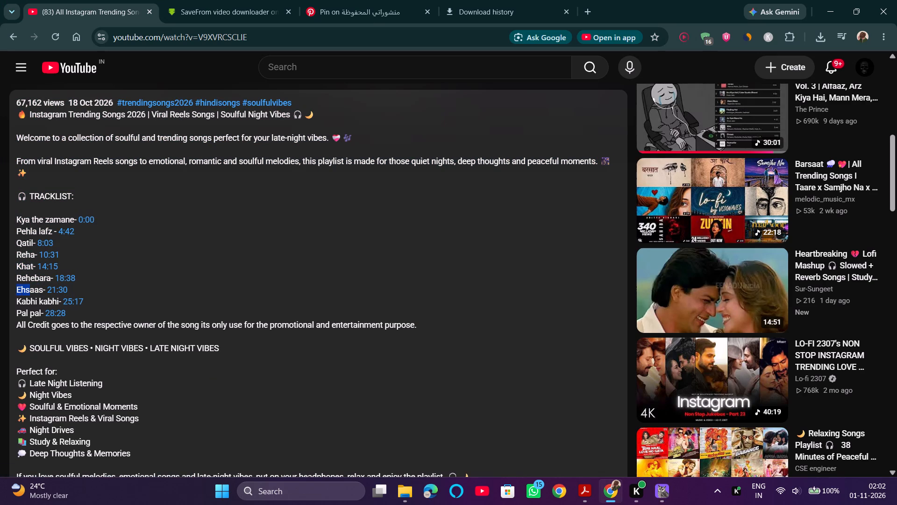
{"action": "left_click_drag", "start_coordinate": [31, 289], "coordinate": [43, 290]}
{"action": "key", "text": "ctrl+c"}
Back in FilmCraft, duplicate the Khat title clip on Video 3 to start with the third song clip.
{"action": "key", "text": "alt+Tab"}
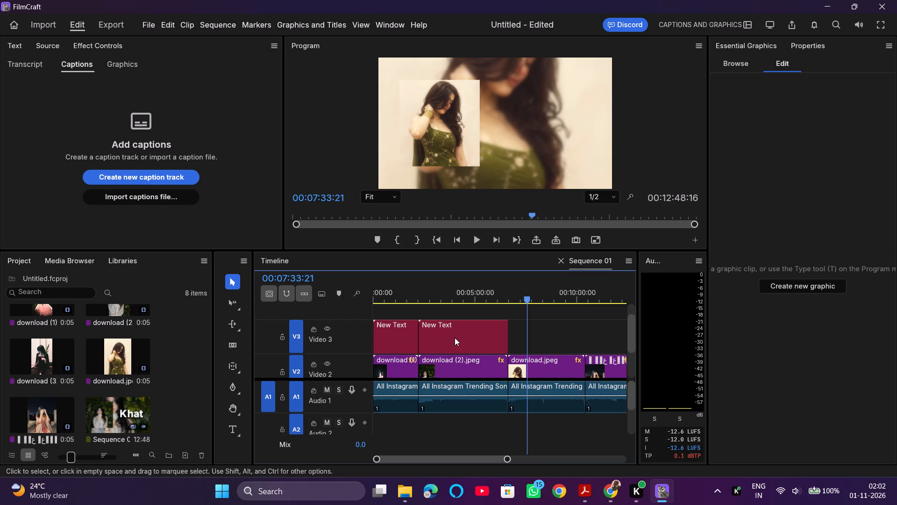
{"action": "left_click", "coordinate": [455, 338]}
{"action": "left_click_drag", "start_coordinate": [453, 338], "coordinate": [541, 340], "text": "alt"}
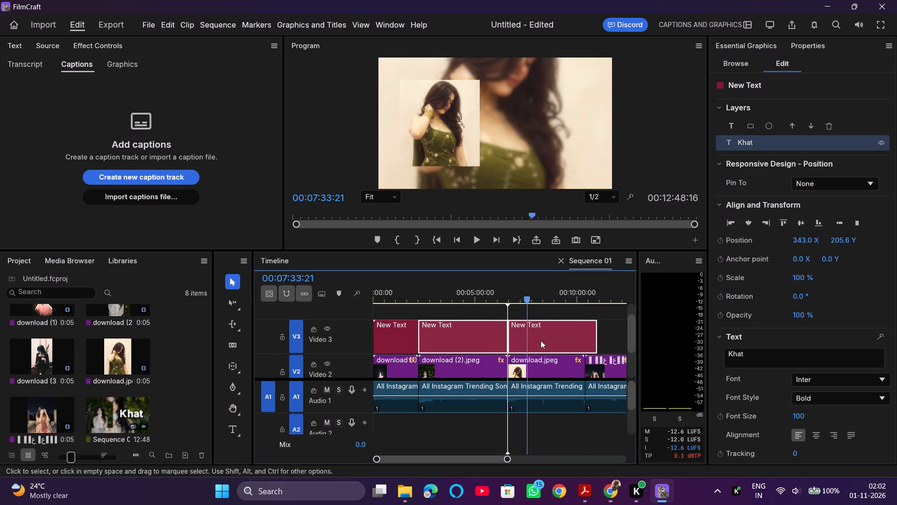
{"action": "left_click_drag", "start_coordinate": [541, 340], "coordinate": [541, 340], "text": "alt"}
Replace the third title clip's wording with the copied song name Ehsaas.
{"action": "scroll", "coordinate": [513, 323], "scroll_direction": "up", "scroll_amount": 2}
{"action": "scroll", "coordinate": [534, 332], "scroll_direction": "down", "scroll_amount": 2}
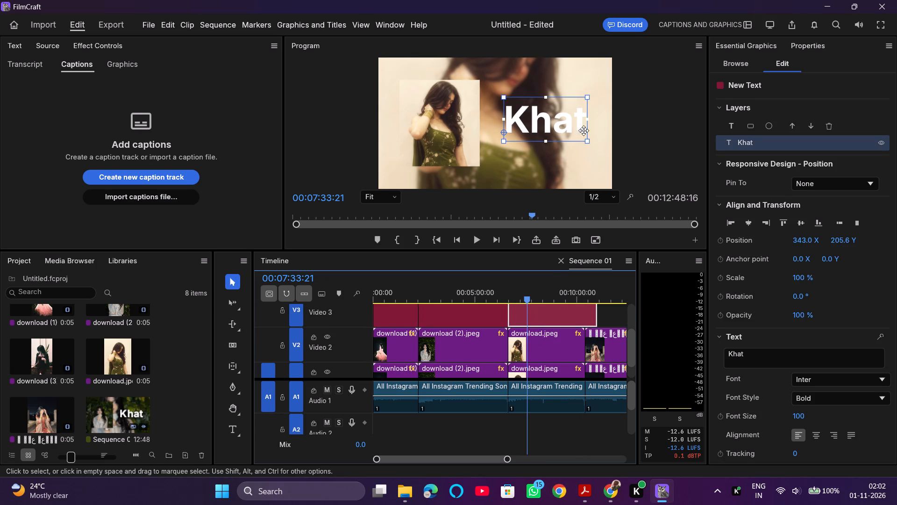
{"action": "left_click_drag", "start_coordinate": [759, 361], "coordinate": [676, 357]}
{"action": "key", "text": "ctrl+v"}
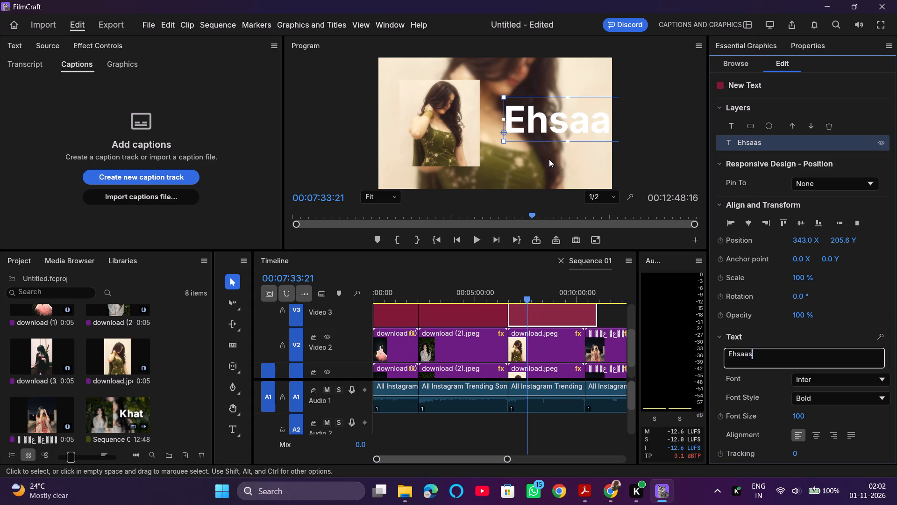
Reposition the Ehsaas title within the frame to about 289 X, 198 Y.
{"action": "left_click_drag", "start_coordinate": [558, 124], "coordinate": [545, 124]}
{"action": "left_click", "coordinate": [550, 180]}
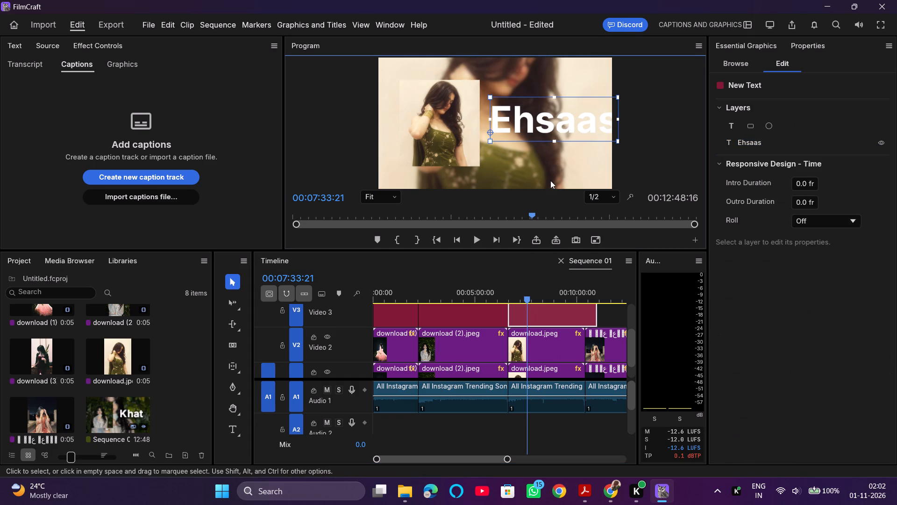
{"action": "left_click", "coordinate": [569, 112]}
{"action": "left_click_drag", "start_coordinate": [562, 119], "coordinate": [555, 120]}
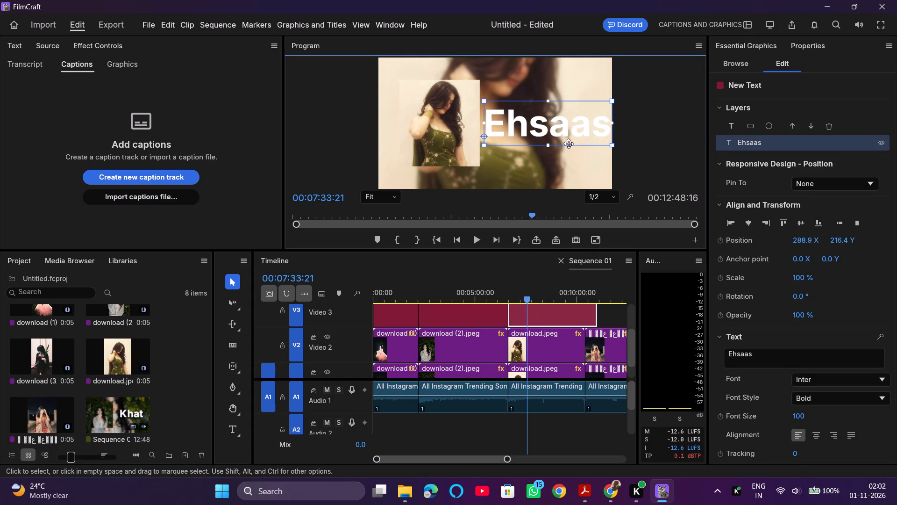
{"action": "left_click_drag", "start_coordinate": [566, 129], "coordinate": [565, 122]}
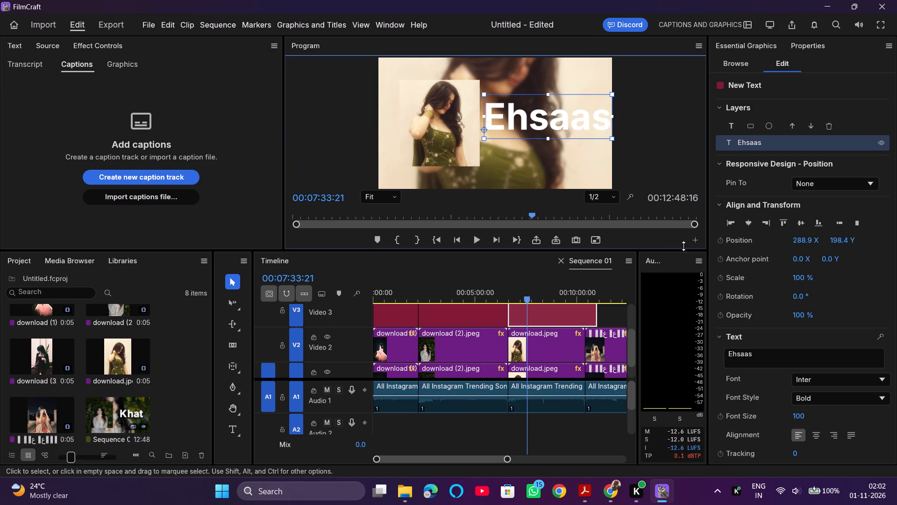
{"action": "left_click", "coordinate": [663, 154]}
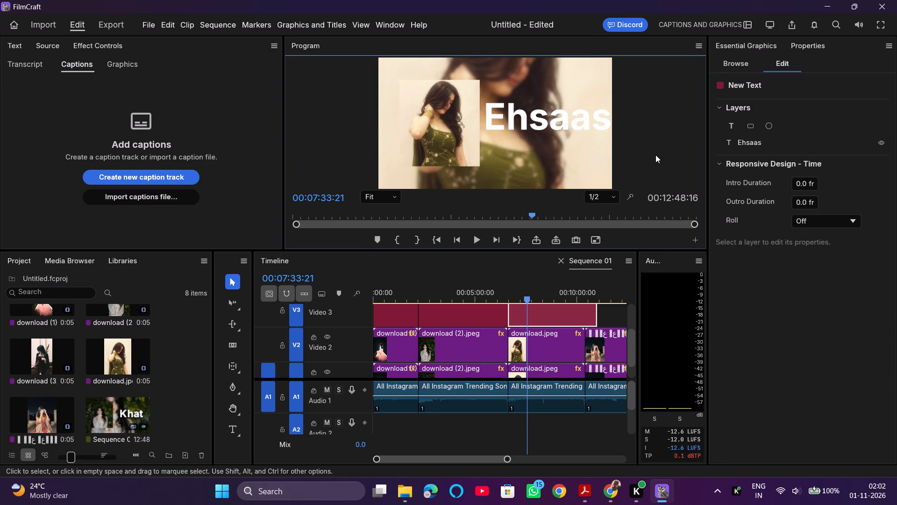
Set the font size of the Ehsaas title to 90.
{"action": "left_click", "coordinate": [556, 117]}
{"action": "left_click", "coordinate": [800, 418]}
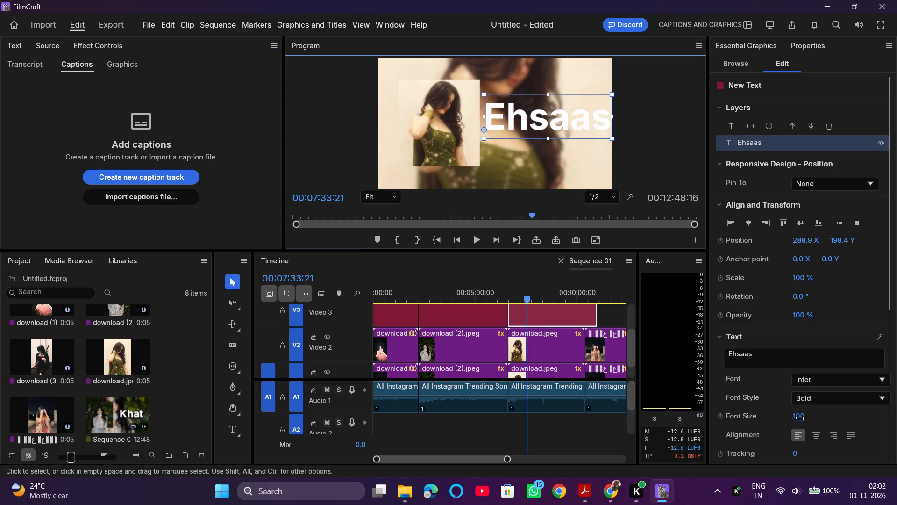
{"action": "key", "text": "9"}
{"action": "type", "text": "0."}
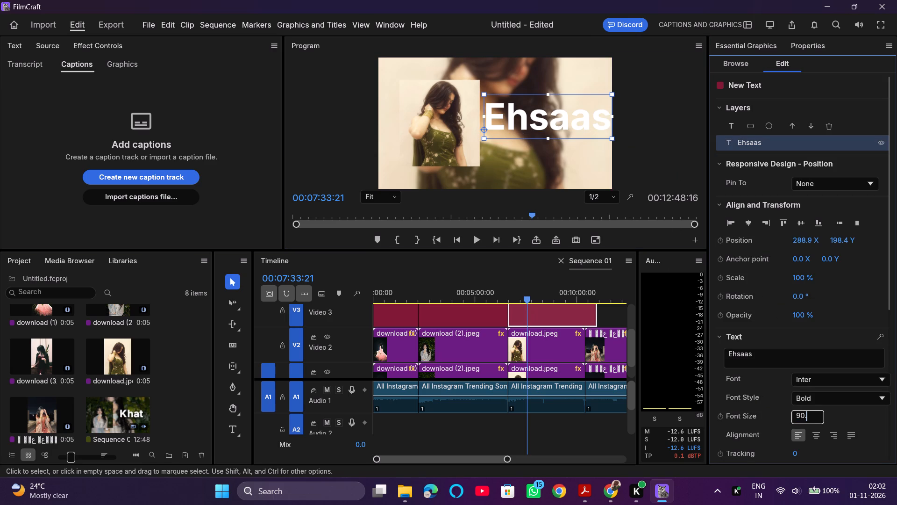
{"action": "key", "text": "Return"}
{"action": "left_click", "coordinate": [632, 151]}
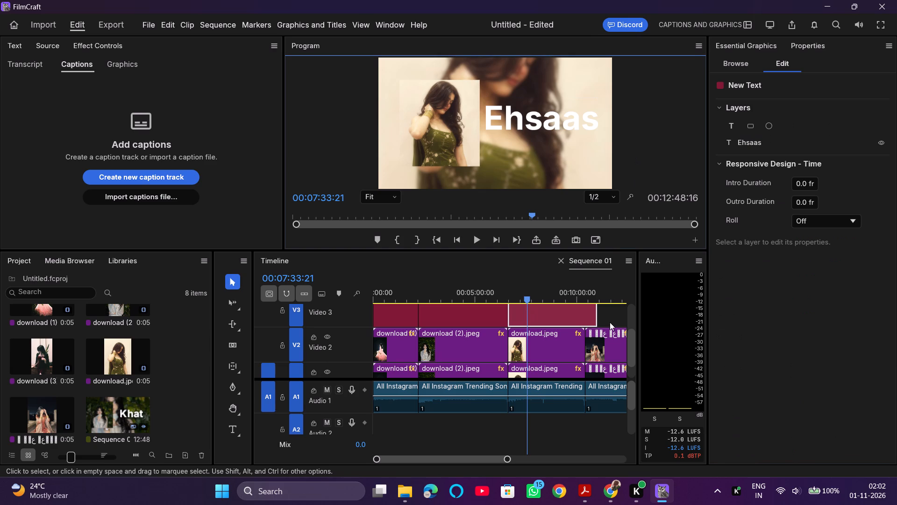
Duplicate the Khat title clip on Video 3 above the fourth song clip.
{"action": "left_click", "coordinate": [603, 285]}
{"action": "left_click", "coordinate": [454, 315]}
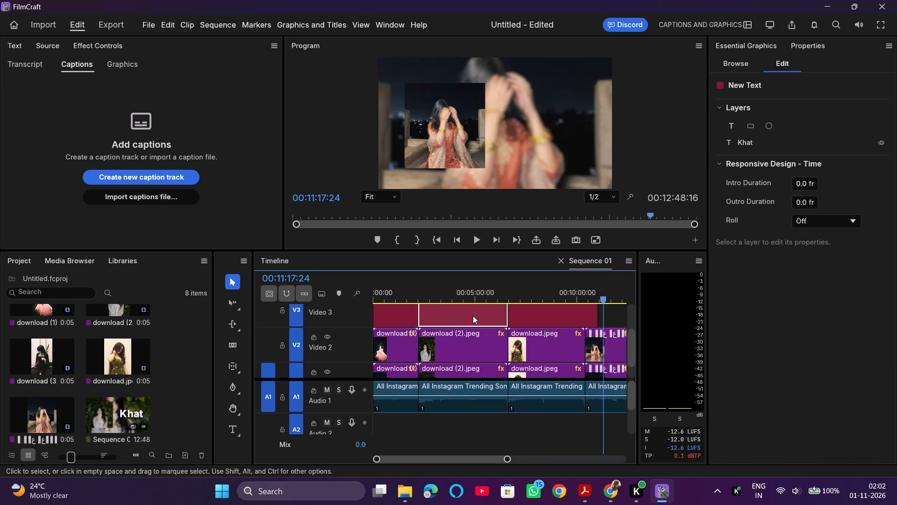
{"action": "left_click_drag", "start_coordinate": [469, 314], "coordinate": [631, 318], "text": "alt"}
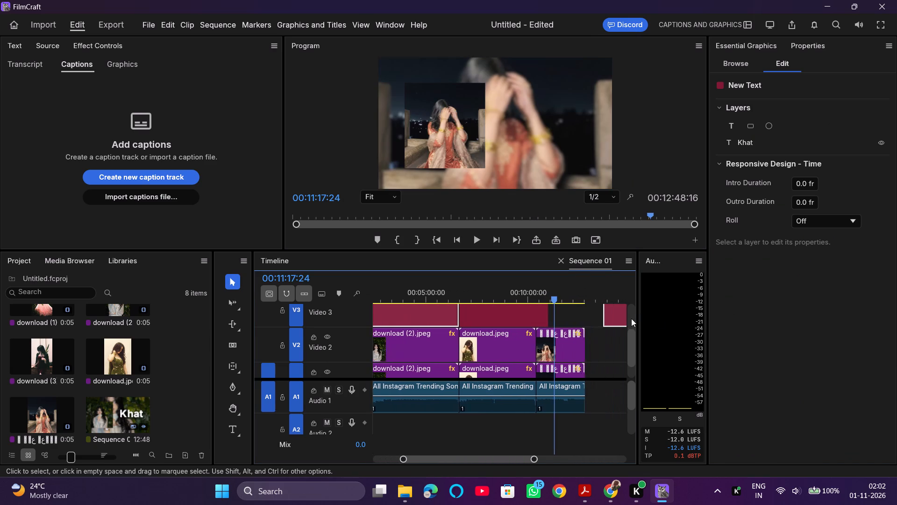
Place the duplicated Khat title directly after the Ehsaas title on Video 3 and trim its end to the fourth song clip's end.
{"action": "left_click_drag", "start_coordinate": [631, 318], "coordinate": [545, 317], "text": "alt"}
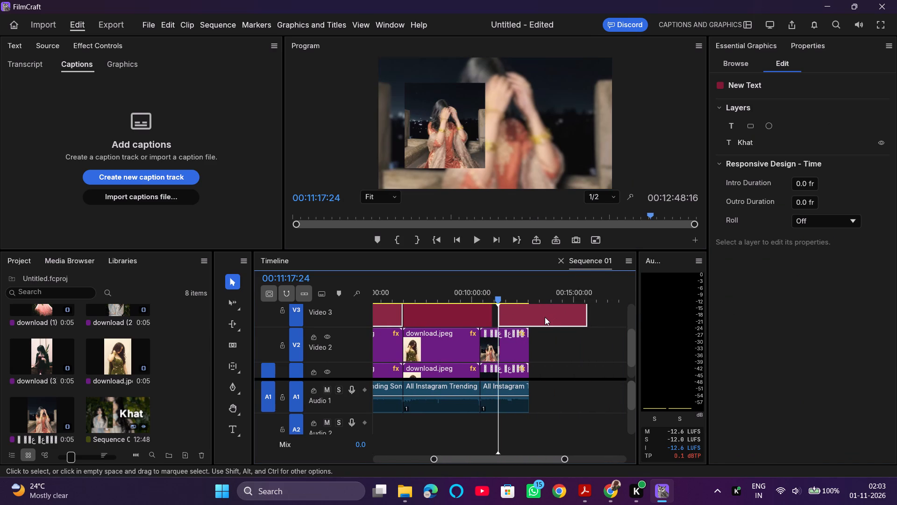
{"action": "left_click_drag", "start_coordinate": [545, 317], "coordinate": [544, 317], "text": "alt"}
{"action": "left_click_drag", "start_coordinate": [583, 315], "coordinate": [532, 319]}
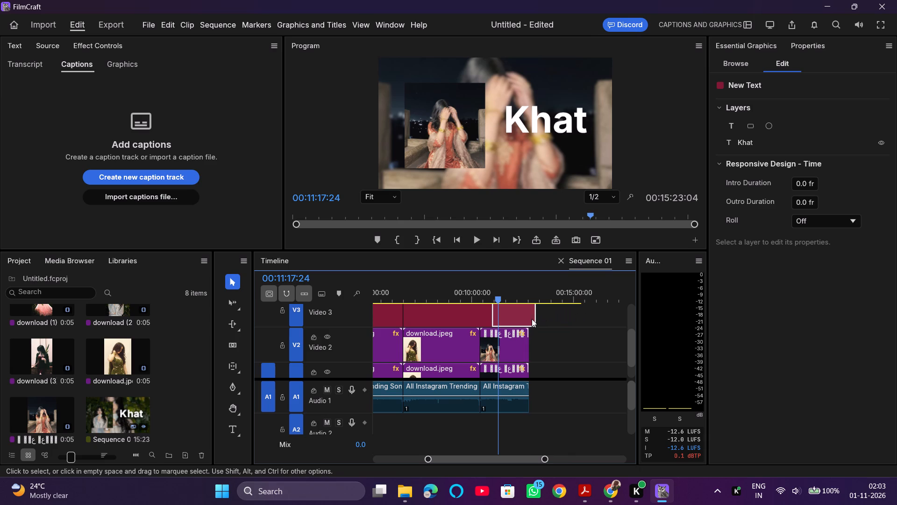
{"action": "left_click_drag", "start_coordinate": [532, 319], "coordinate": [531, 319]}
{"action": "left_click", "coordinate": [515, 292]}
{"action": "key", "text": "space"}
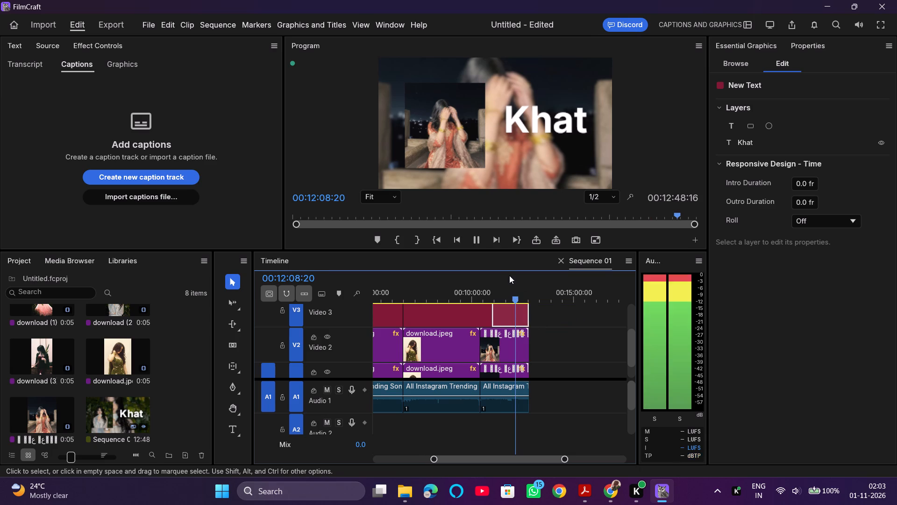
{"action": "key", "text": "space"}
Trim the Ehsaas title's end on Video 3 back to the end of the third song clip.
{"action": "left_click", "coordinate": [483, 314]}
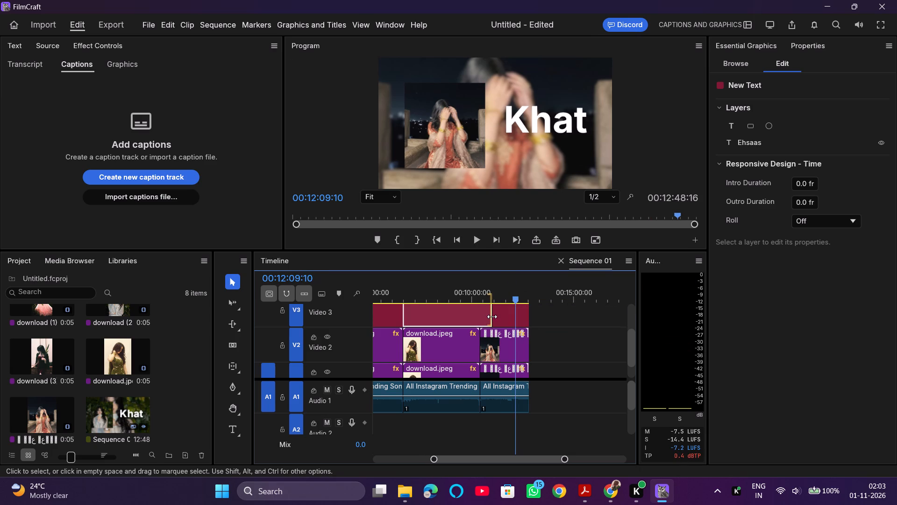
{"action": "left_click_drag", "start_coordinate": [492, 317], "coordinate": [479, 316]}
Shift the duplicated Khat title to the fourth song clip's start and extend its end to match that song's end.
{"action": "left_click_drag", "start_coordinate": [508, 314], "coordinate": [498, 314]}
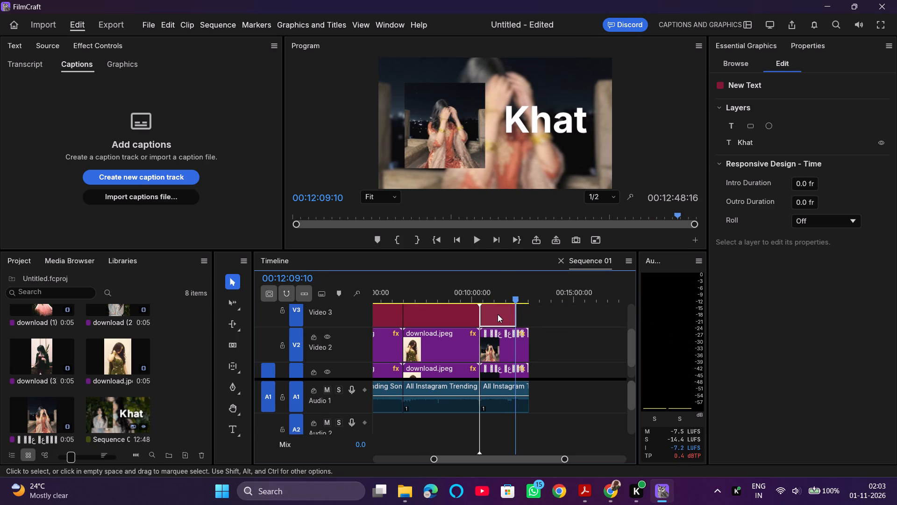
{"action": "left_click_drag", "start_coordinate": [498, 314], "coordinate": [497, 314]}
{"action": "left_click_drag", "start_coordinate": [515, 313], "coordinate": [524, 313]}
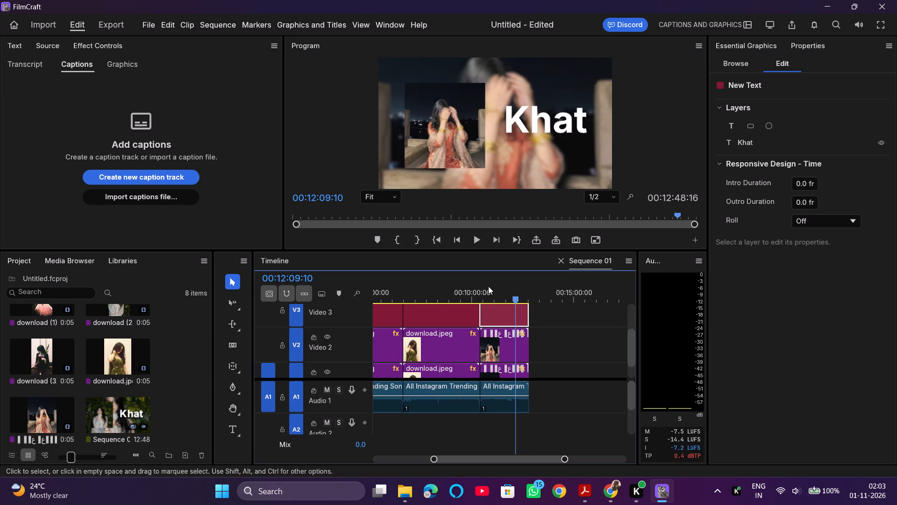
Play the fourth song clip from about 00:10:49 to identify the song.
{"action": "left_click", "coordinate": [488, 286]}
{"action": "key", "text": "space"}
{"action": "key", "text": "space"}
In Chrome, open NITISH EDITS' All Instagram Trending Songs 2026 video from the YouTube watch history and pause it.
{"action": "key", "text": "alt+Tab"}
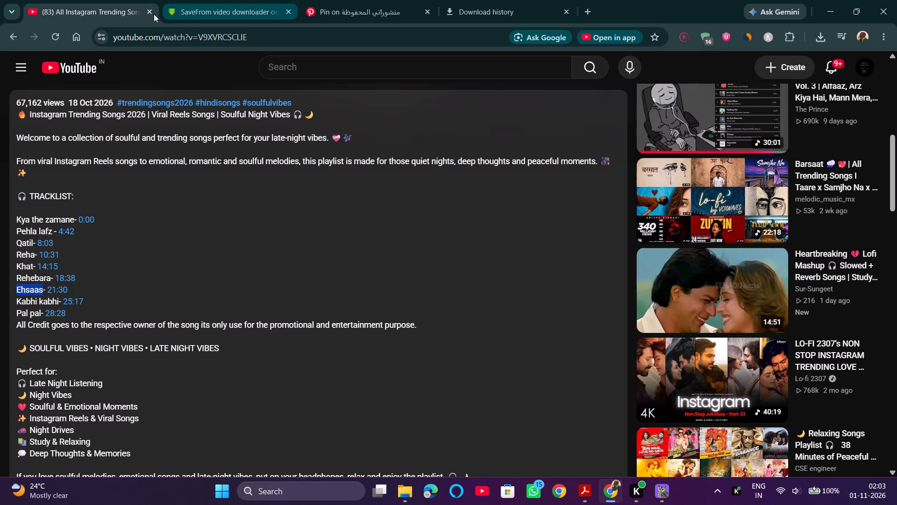
{"action": "scroll", "coordinate": [145, 133], "scroll_direction": "up", "scroll_amount": 7}
{"action": "left_click", "coordinate": [73, 67]}
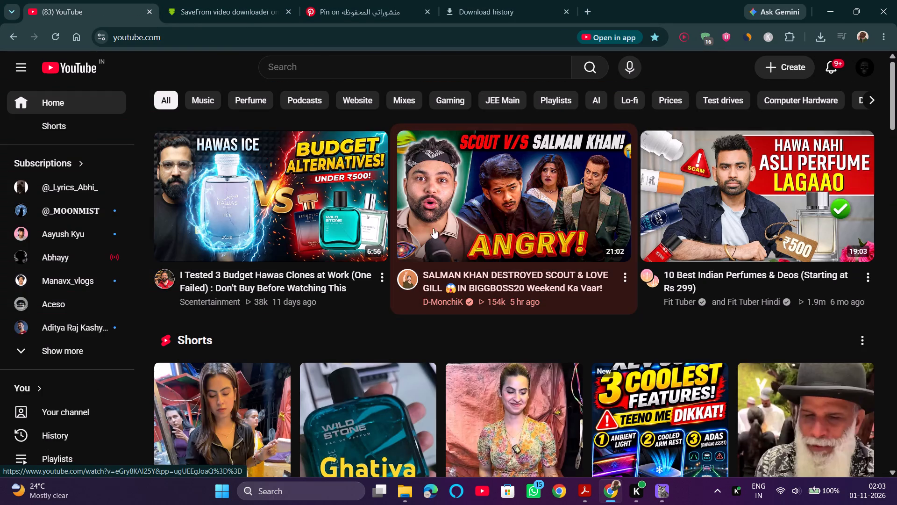
{"action": "scroll", "coordinate": [49, 301], "scroll_direction": "down", "scroll_amount": 5}
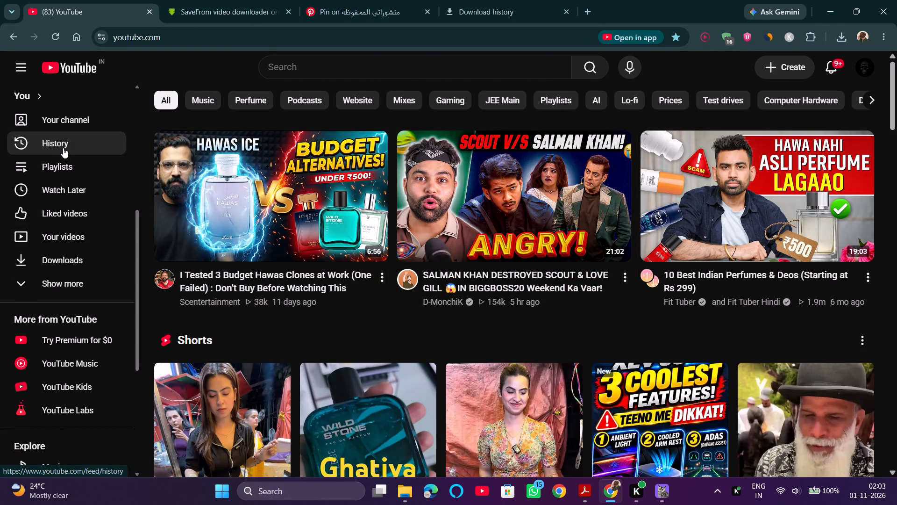
{"action": "left_click", "coordinate": [63, 147]}
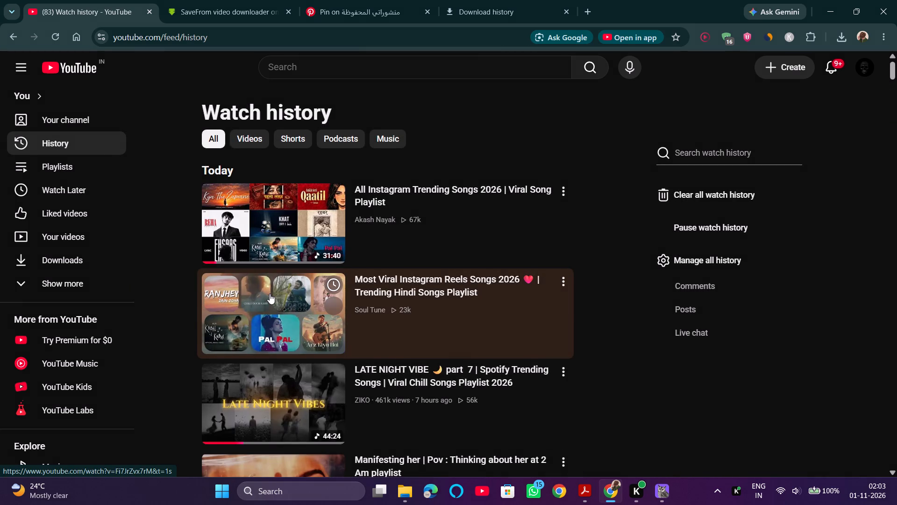
{"action": "scroll", "coordinate": [270, 294], "scroll_direction": "down", "scroll_amount": 1}
{"action": "scroll", "coordinate": [269, 295], "scroll_direction": "up", "scroll_amount": 1}
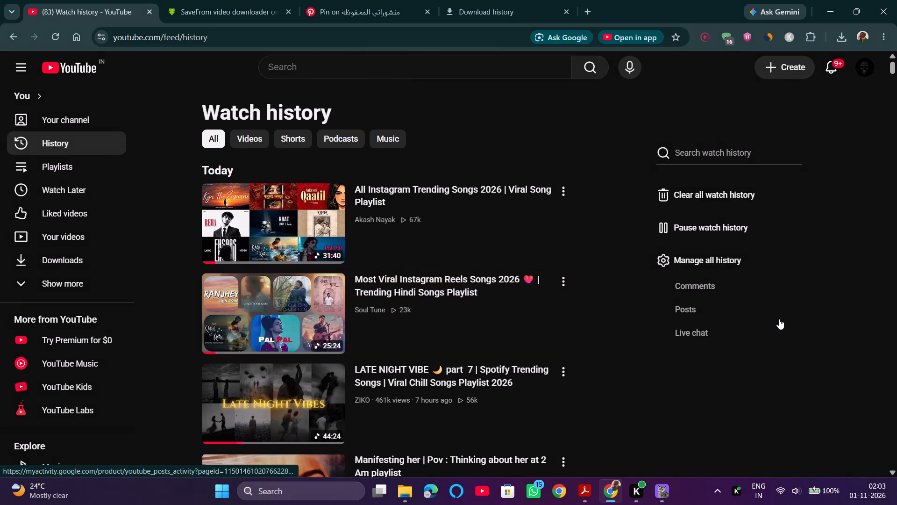
{"action": "scroll", "coordinate": [439, 329], "scroll_direction": "down", "scroll_amount": 5}
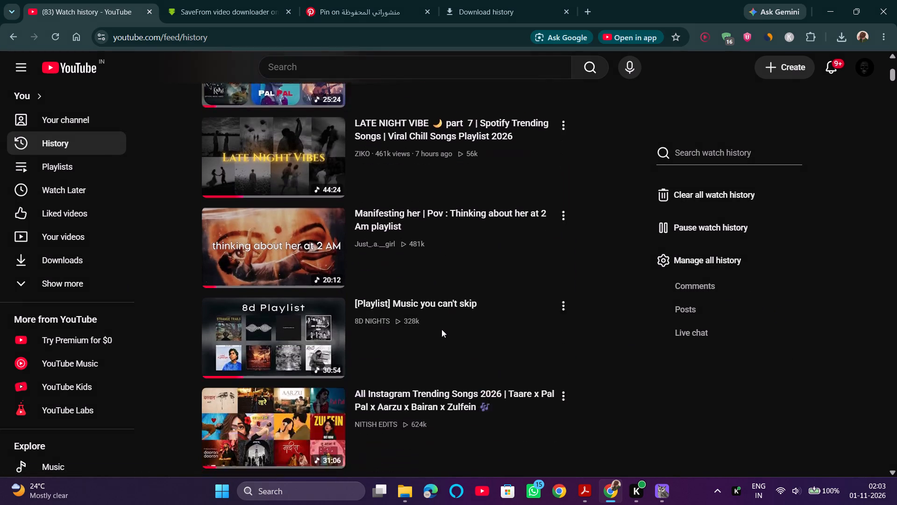
{"action": "scroll", "coordinate": [285, 386], "scroll_direction": "down", "scroll_amount": 1}
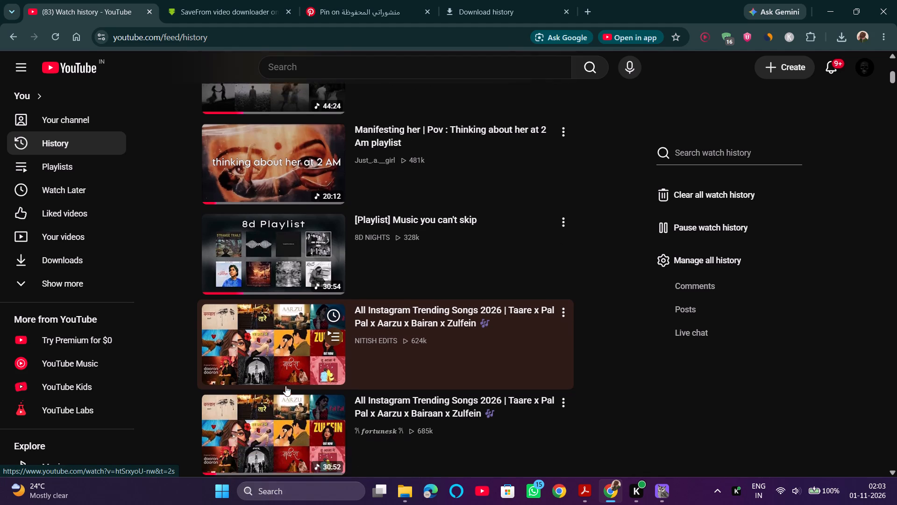
{"action": "left_click", "coordinate": [271, 324]}
{"action": "left_click", "coordinate": [377, 165]}
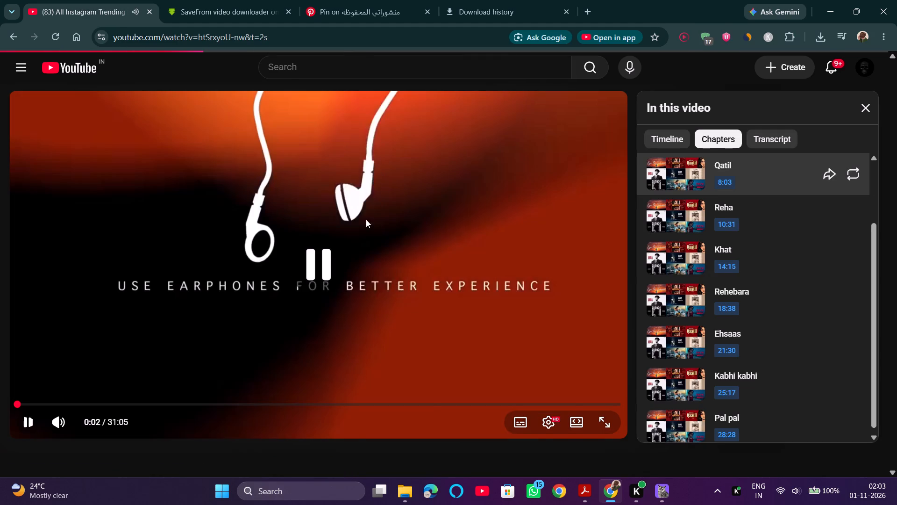
{"action": "left_click", "coordinate": [440, 259]}
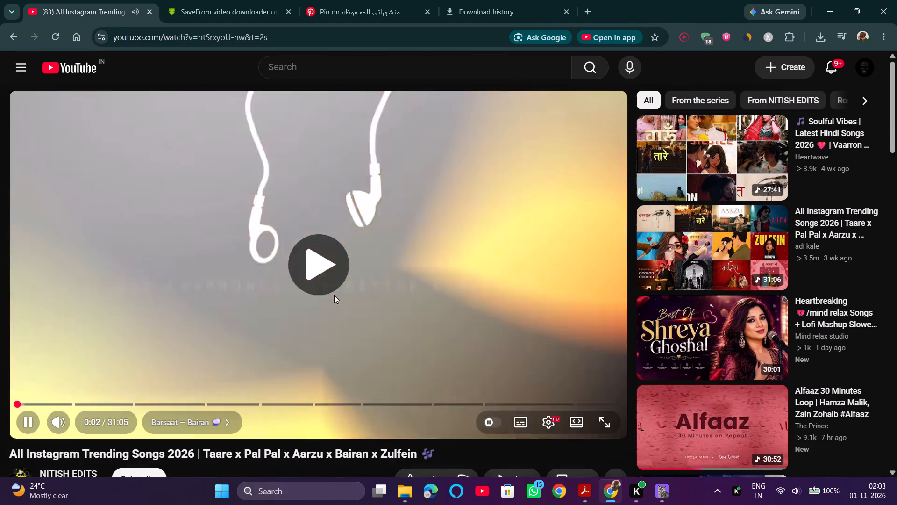
{"action": "left_click", "coordinate": [334, 295]}
Expand the video description and copy the song name Bairan from the 15:18 tracklist entry.
{"action": "scroll", "coordinate": [334, 295], "scroll_direction": "down", "scroll_amount": 5}
{"action": "left_click", "coordinate": [87, 248]}
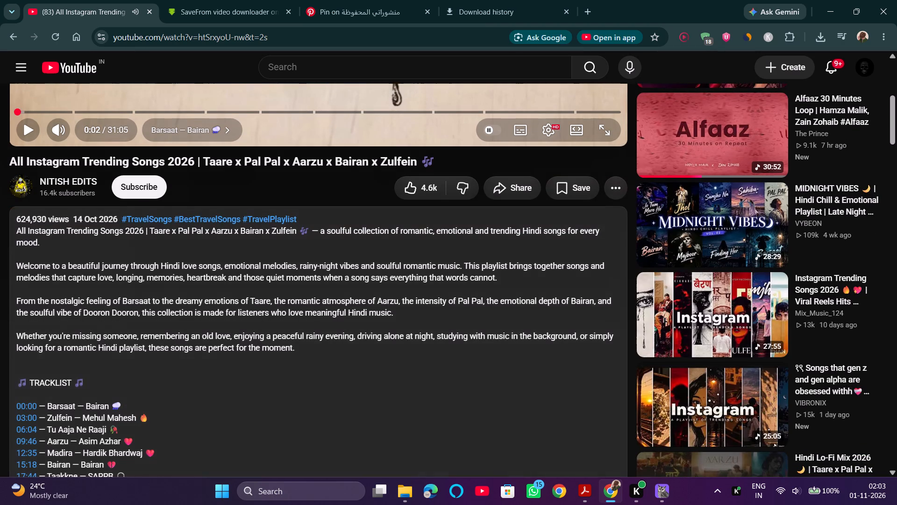
{"action": "scroll", "coordinate": [170, 413], "scroll_direction": "down", "scroll_amount": 2}
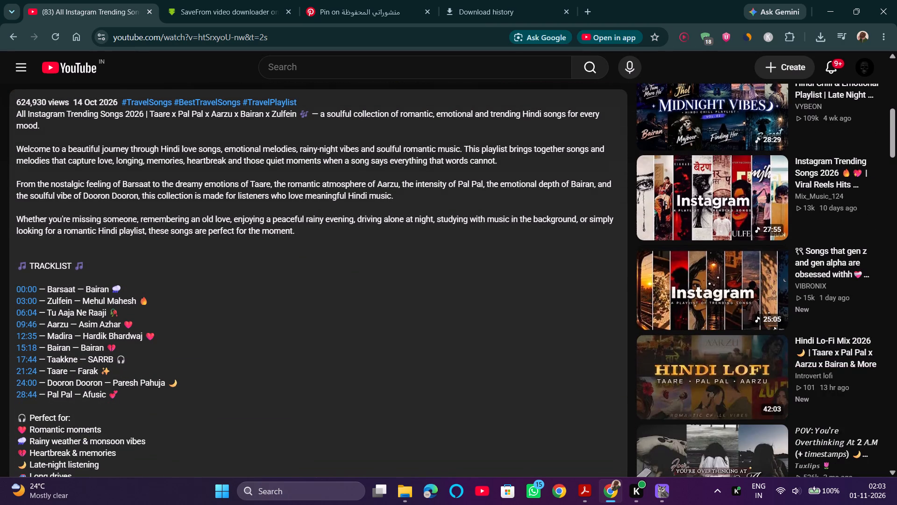
{"action": "left_click_drag", "start_coordinate": [69, 347], "coordinate": [60, 347]}
{"action": "left_click_drag", "start_coordinate": [60, 347], "coordinate": [49, 347]}
{"action": "key", "text": "ctrl+c"}
Back in FilmCraft, replace the fourth title clip's wording Khat with the copied song name Bairan.
{"action": "key", "text": "alt+Tab"}
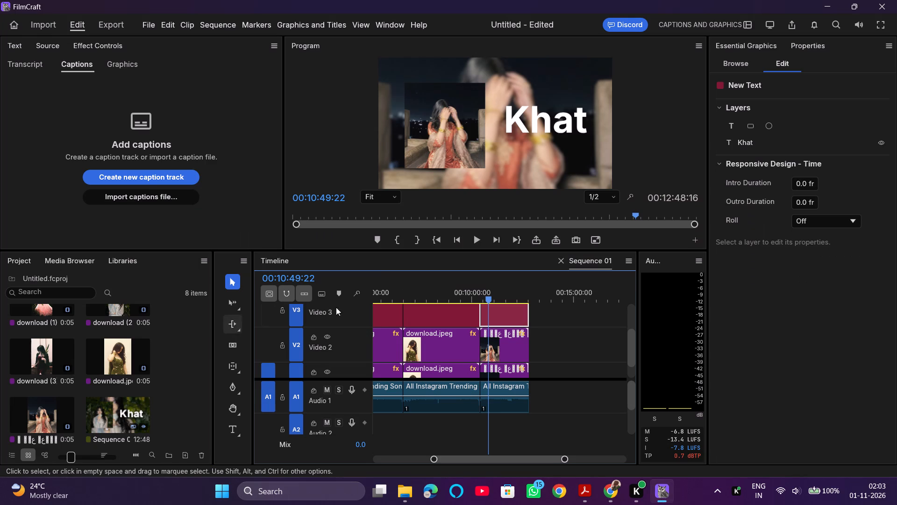
{"action": "left_click", "coordinate": [545, 133]}
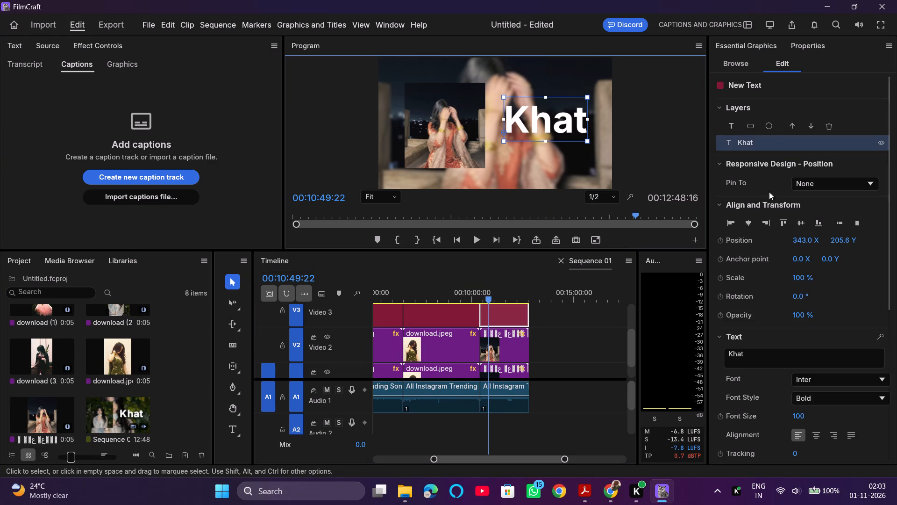
{"action": "left_click_drag", "start_coordinate": [767, 354], "coordinate": [645, 370]}
{"action": "key", "text": "ctrl+v"}
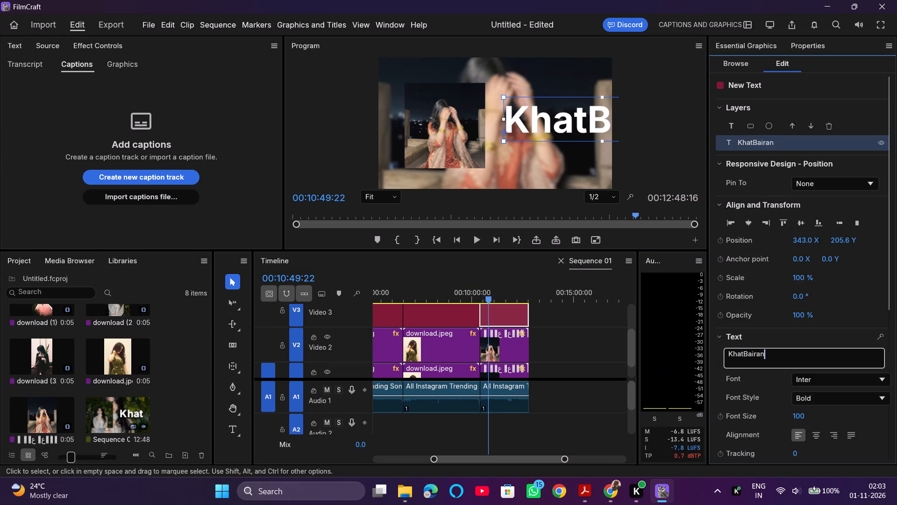
{"action": "key", "text": "ctrl+a"}
{"action": "key", "text": "ctrl+v"}
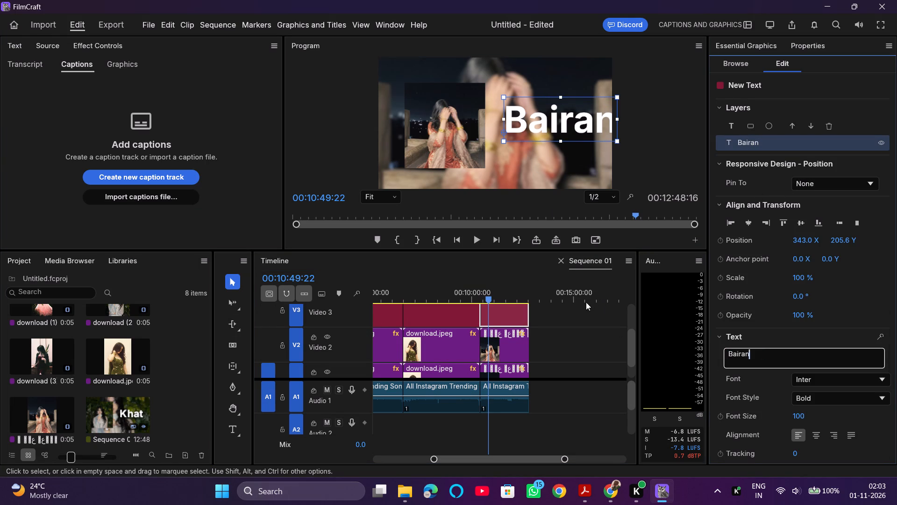
{"action": "left_click", "coordinate": [586, 302]}
{"action": "left_click", "coordinate": [504, 283]}
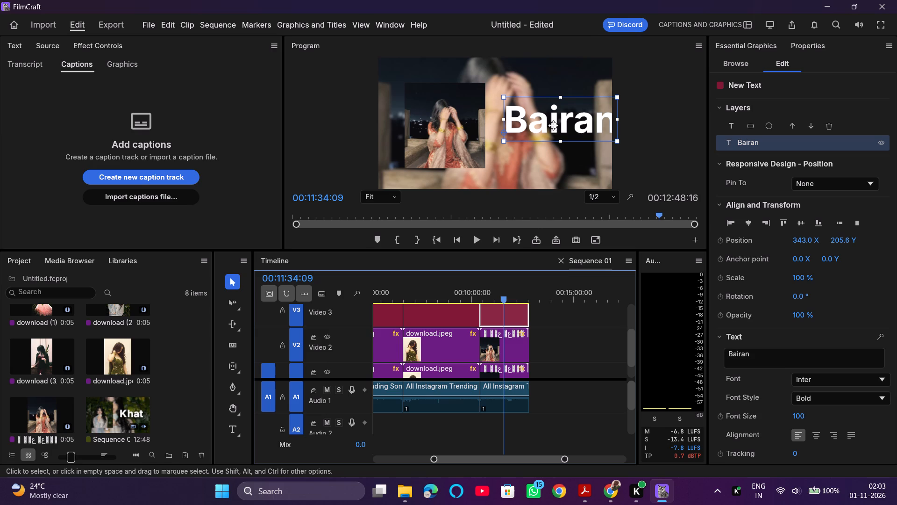
Reposition the Bairan title slightly leftward within the frame so the whole word fits.
{"action": "left_click_drag", "start_coordinate": [568, 122], "coordinate": [560, 124]}
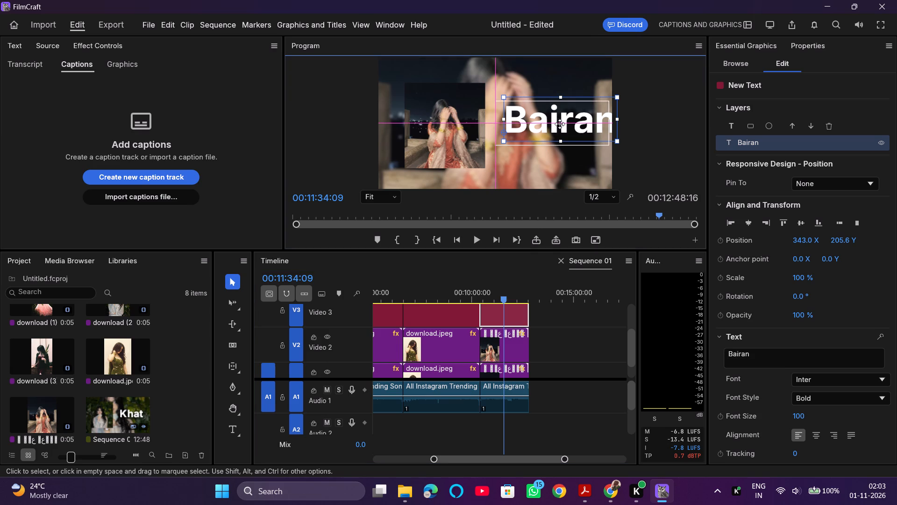
Shift the Bairan title toward the photo so that the whole word fits inside the frame.
{"action": "left_click_drag", "start_coordinate": [560, 124], "coordinate": [554, 125]}
{"action": "left_click", "coordinate": [560, 162]}
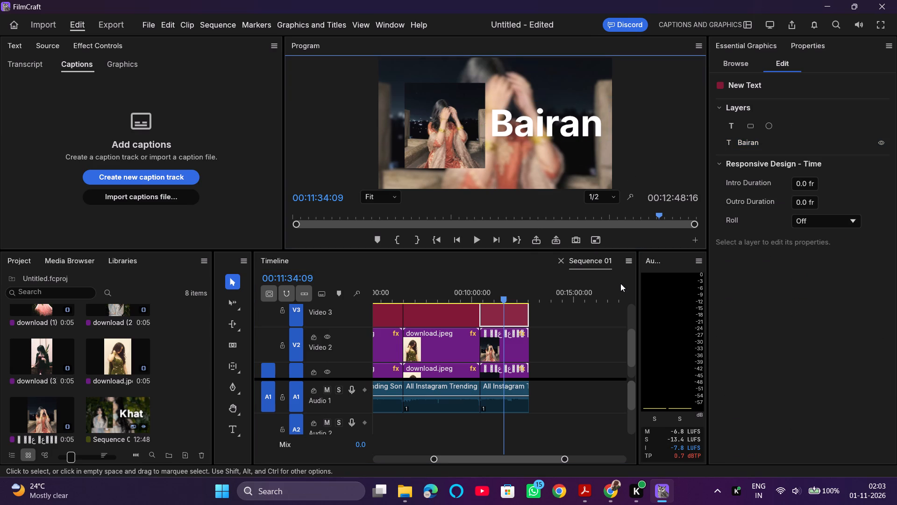
Check the Khat and Qatil titles in the preview and return the playhead to the sequence start.
{"action": "left_click", "coordinate": [393, 289]}
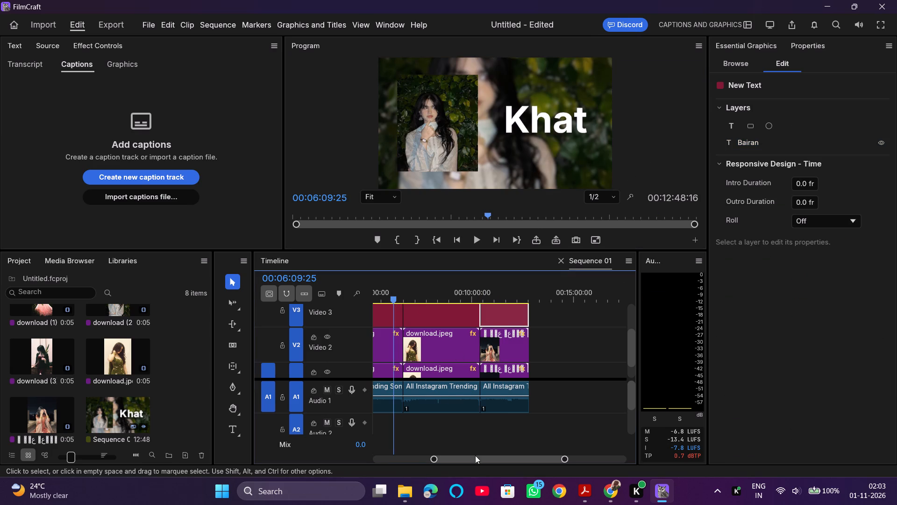
{"action": "left_click_drag", "start_coordinate": [477, 459], "coordinate": [392, 456]}
{"action": "left_click", "coordinate": [404, 295]}
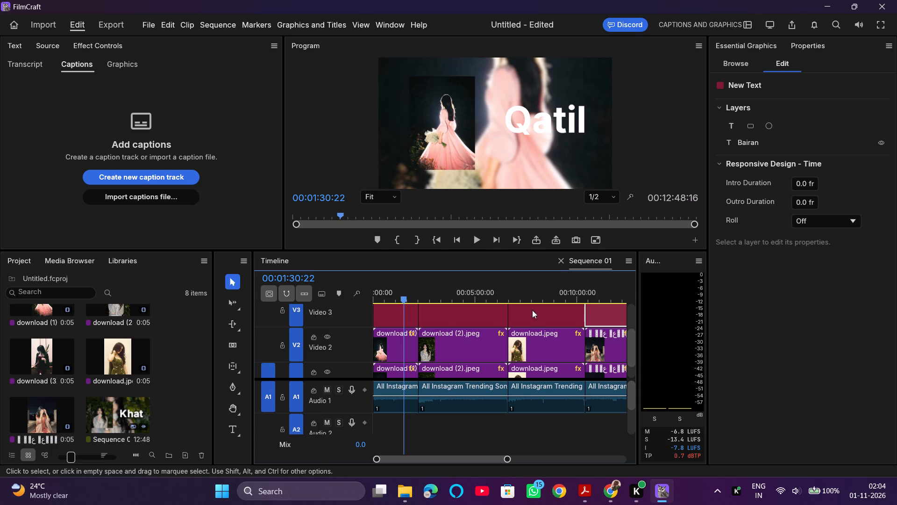
{"action": "left_click_drag", "start_coordinate": [403, 296], "coordinate": [391, 297]}
{"action": "left_click_drag", "start_coordinate": [391, 297], "coordinate": [366, 298]}
{"action": "scroll", "coordinate": [344, 319], "scroll_direction": "up", "scroll_amount": 2}
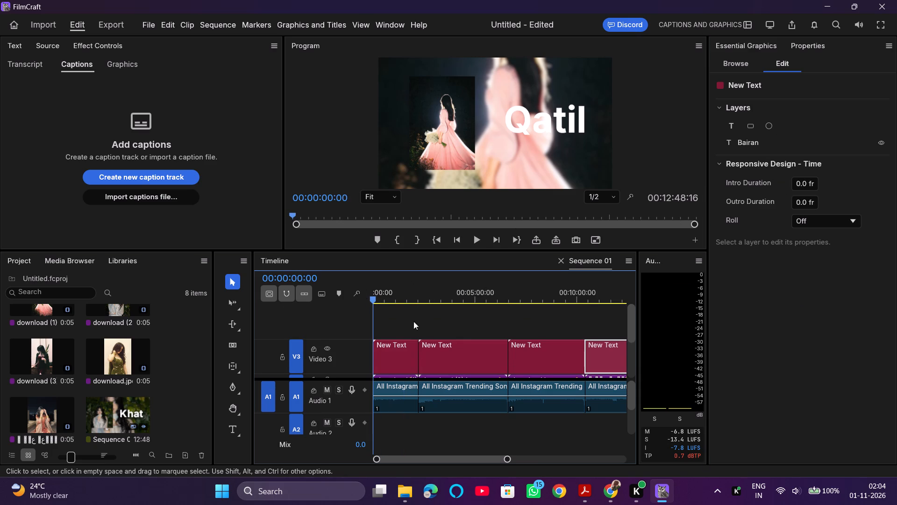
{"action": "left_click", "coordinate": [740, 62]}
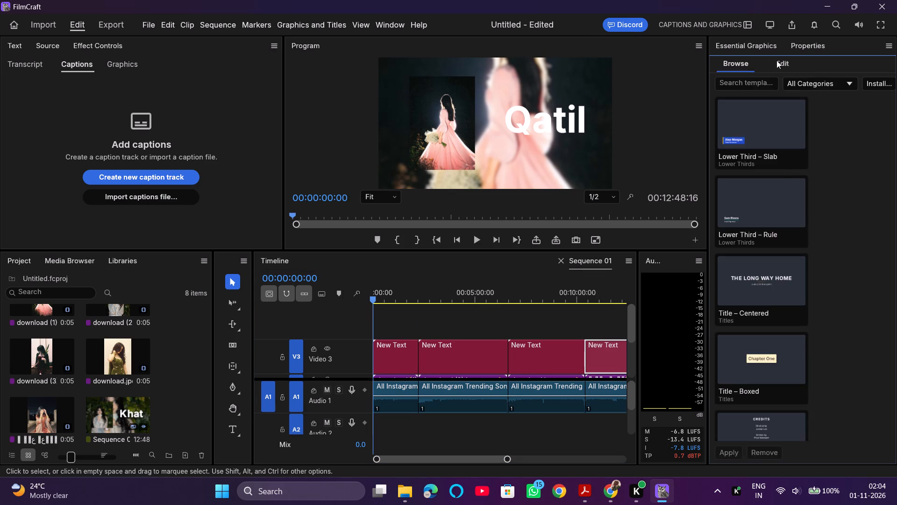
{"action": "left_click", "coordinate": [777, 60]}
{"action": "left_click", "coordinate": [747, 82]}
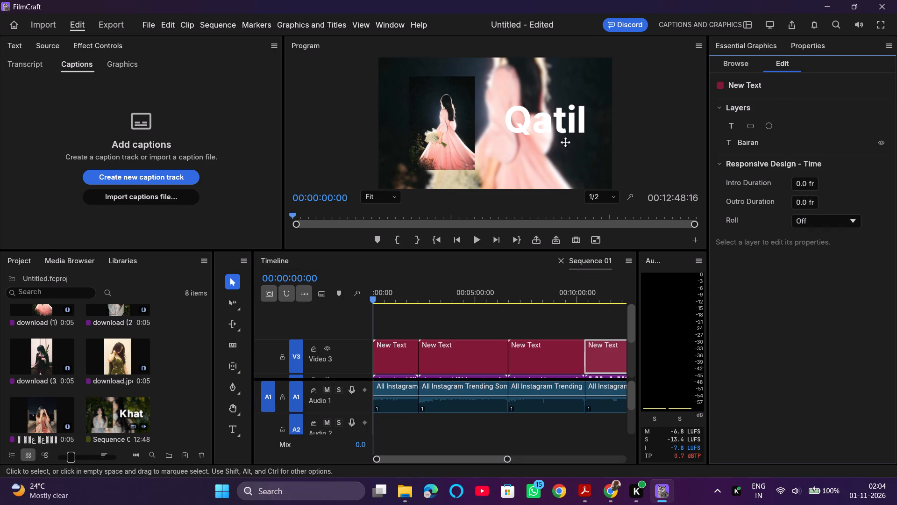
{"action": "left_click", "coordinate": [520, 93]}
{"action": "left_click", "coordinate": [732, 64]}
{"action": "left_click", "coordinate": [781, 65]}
Create a new text graphic at the sequence start on a track above the song titles, reading "| desireverbz".
{"action": "left_click", "coordinate": [410, 330]}
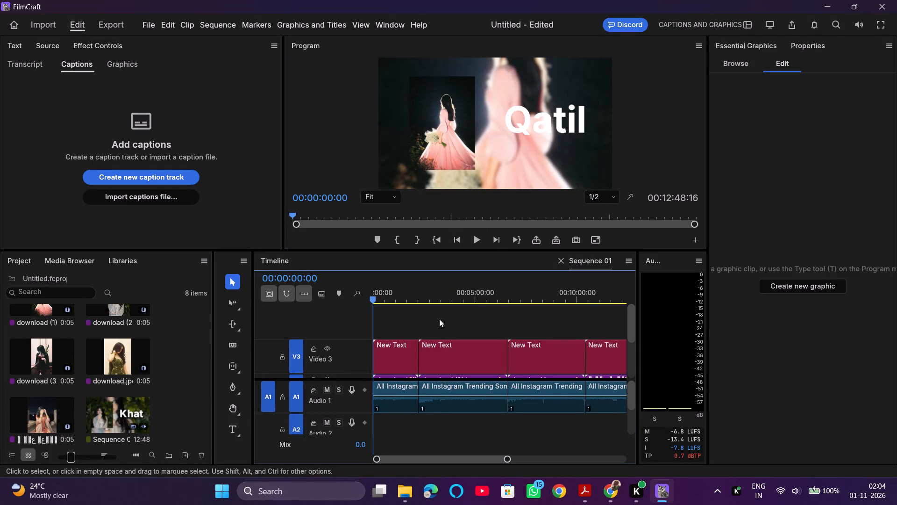
{"action": "left_click", "coordinate": [806, 278]}
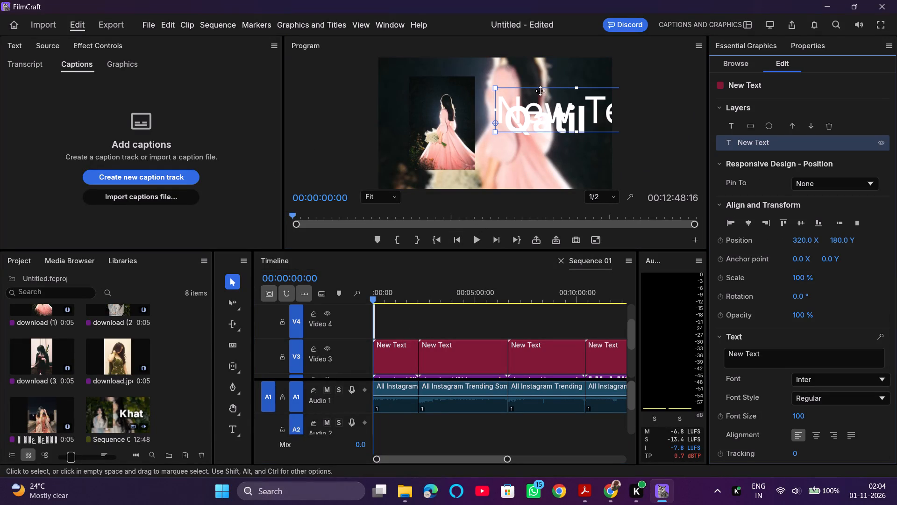
{"action": "left_click_drag", "start_coordinate": [562, 103], "coordinate": [526, 93]}
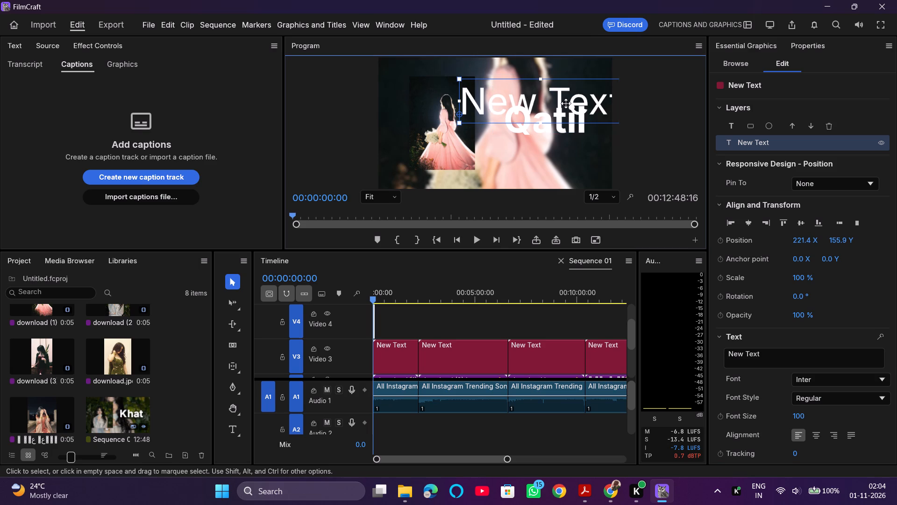
{"action": "left_click", "coordinate": [568, 102]}
{"action": "double_click", "coordinate": [568, 102]}
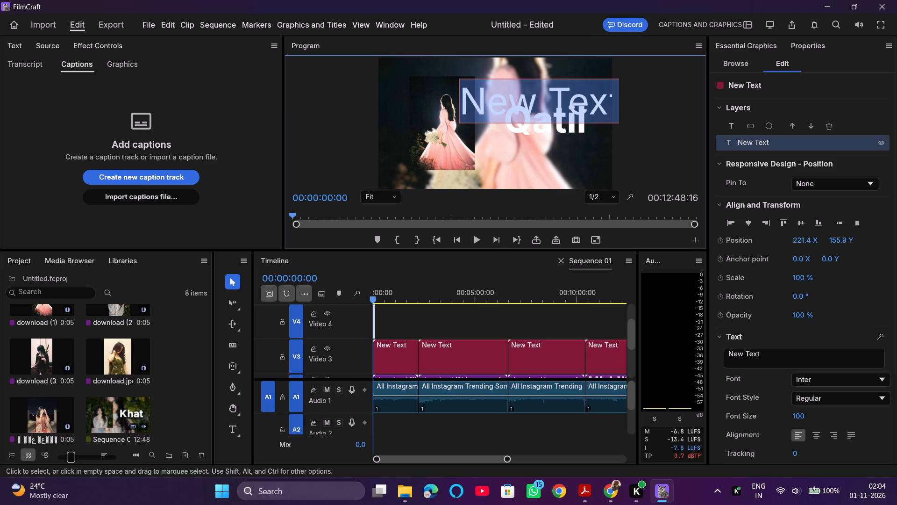
{"action": "type", "text": "| desireverbz"}
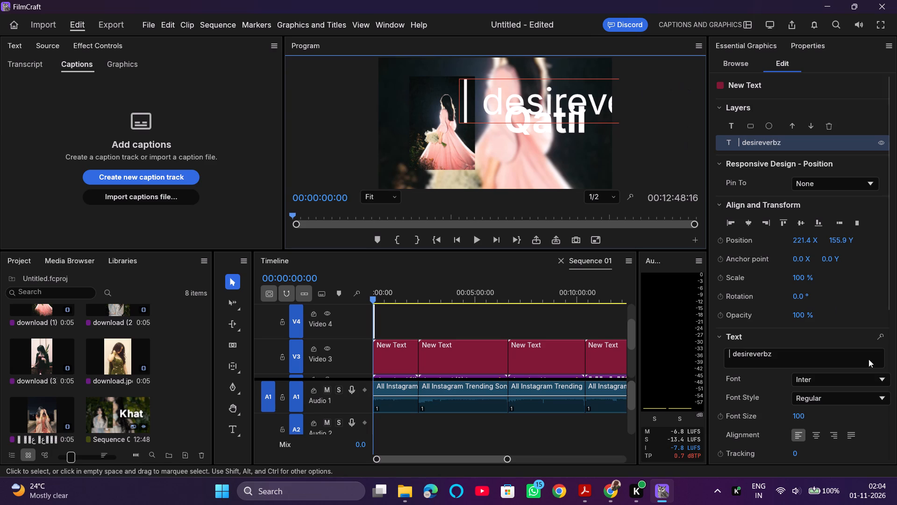
Set the "| desireverbz" text to font size 34 and the Berlin Sans FB font.
{"action": "left_click_drag", "start_coordinate": [805, 418], "coordinate": [725, 427]}
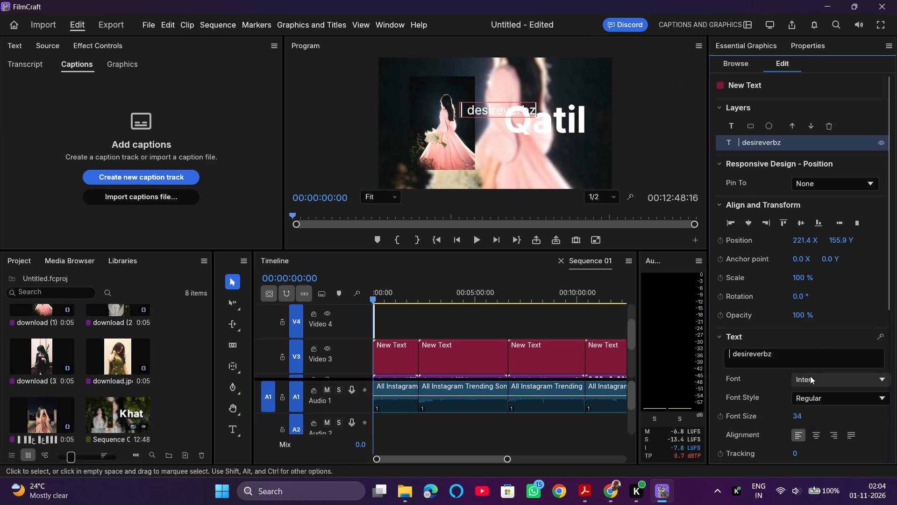
{"action": "left_click", "coordinate": [810, 378]}
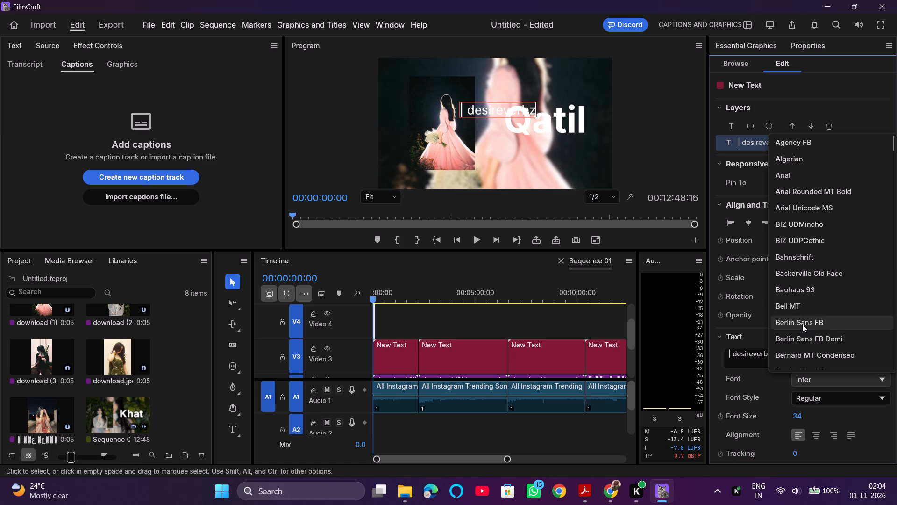
{"action": "left_click", "coordinate": [802, 324]}
{"action": "left_click", "coordinate": [503, 146]}
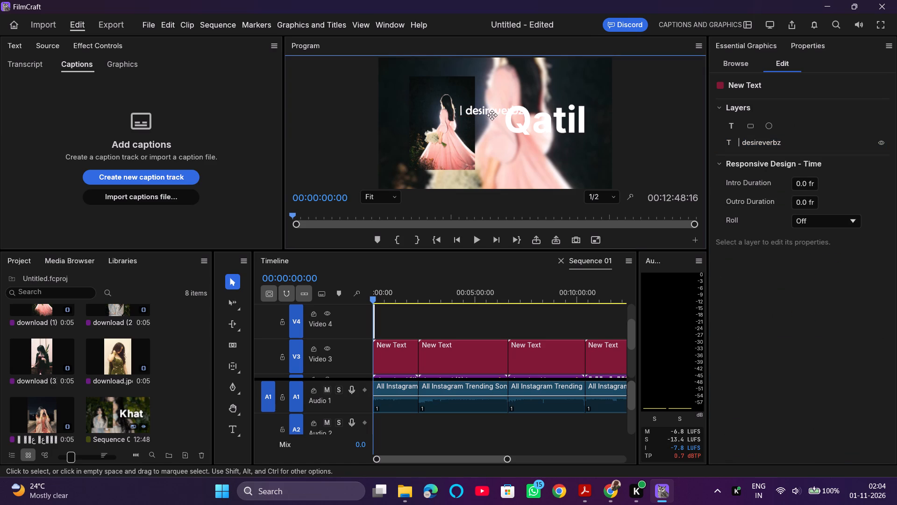
Move the "| desireverbz" text into the upper-left corner of the video frame, above the photo.
{"action": "left_click_drag", "start_coordinate": [492, 113], "coordinate": [416, 70]}
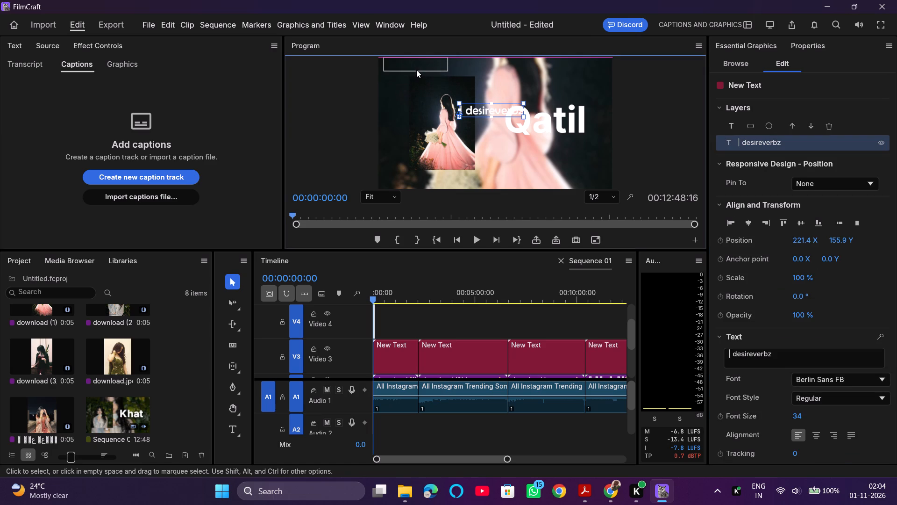
{"action": "left_click_drag", "start_coordinate": [416, 70], "coordinate": [416, 71]}
{"action": "left_click", "coordinate": [399, 94]}
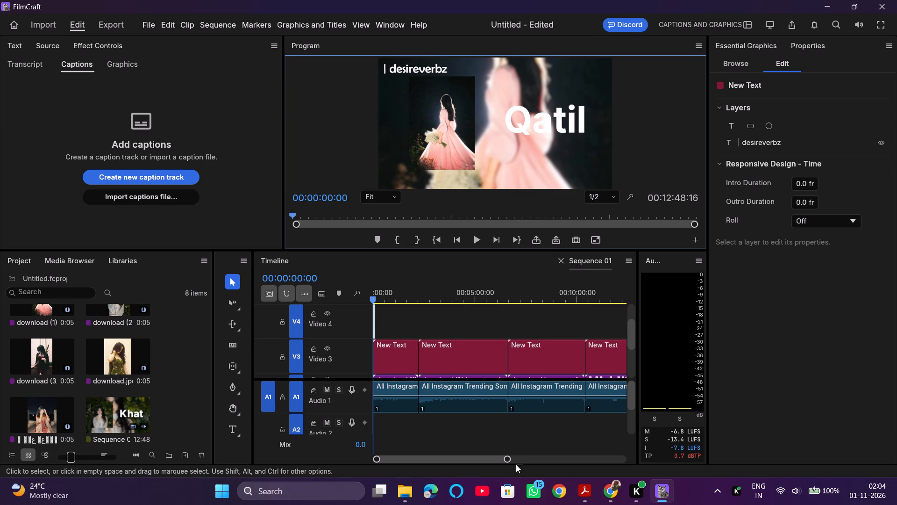
Extend the "| desireverbz" clip on Video 4 to the end of the fourth song clip.
{"action": "left_click_drag", "start_coordinate": [505, 456], "coordinate": [447, 466]}
{"action": "left_click_drag", "start_coordinate": [505, 461], "coordinate": [437, 464]}
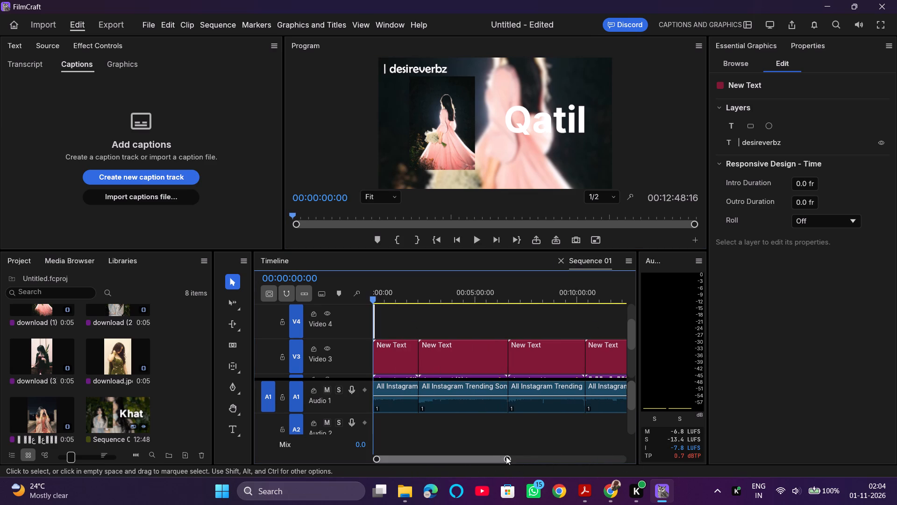
{"action": "left_click_drag", "start_coordinate": [507, 458], "coordinate": [635, 467]}
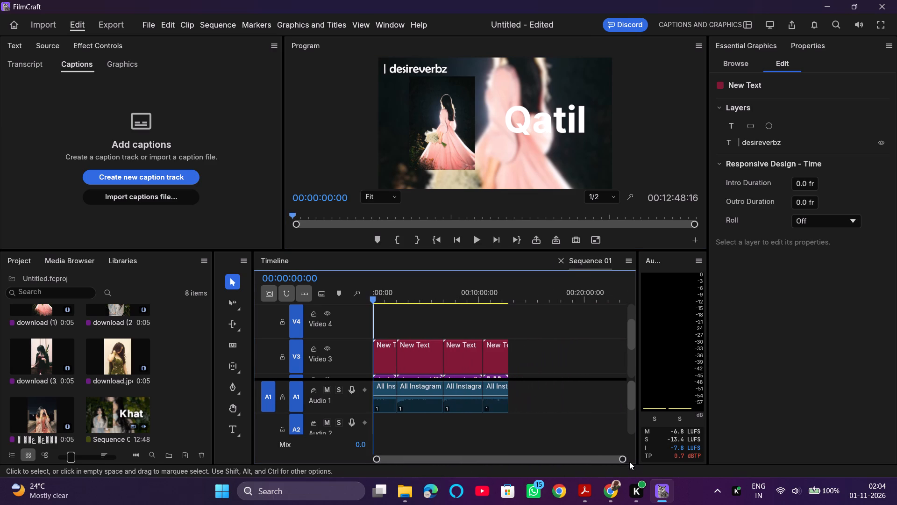
{"action": "left_click_drag", "start_coordinate": [625, 458], "coordinate": [401, 460]}
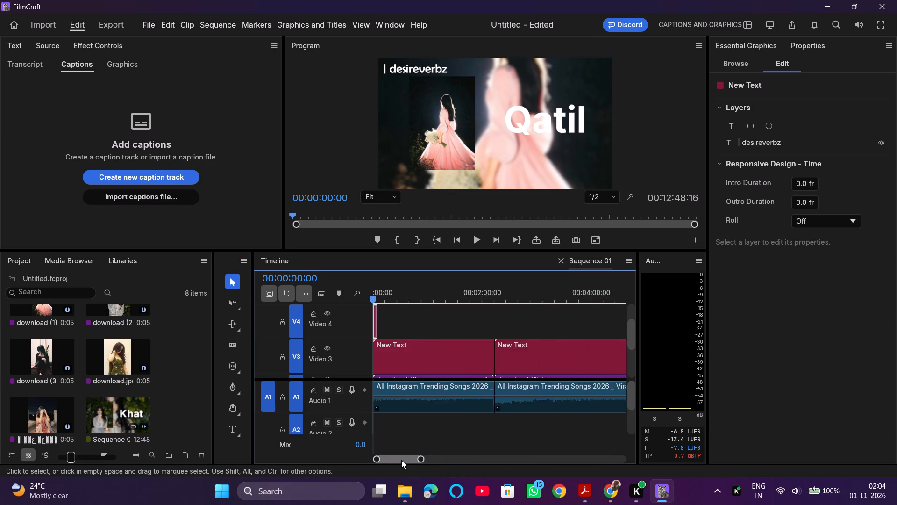
{"action": "left_click_drag", "start_coordinate": [401, 460], "coordinate": [377, 457]}
{"action": "left_click_drag", "start_coordinate": [384, 319], "coordinate": [595, 333]}
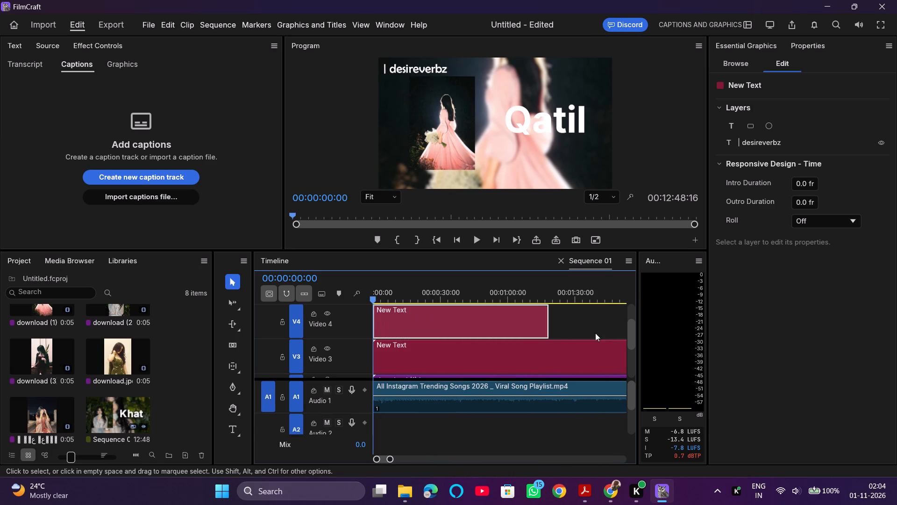
{"action": "left_click_drag", "start_coordinate": [595, 333], "coordinate": [626, 335]}
{"action": "left_click_drag", "start_coordinate": [394, 457], "coordinate": [448, 457]}
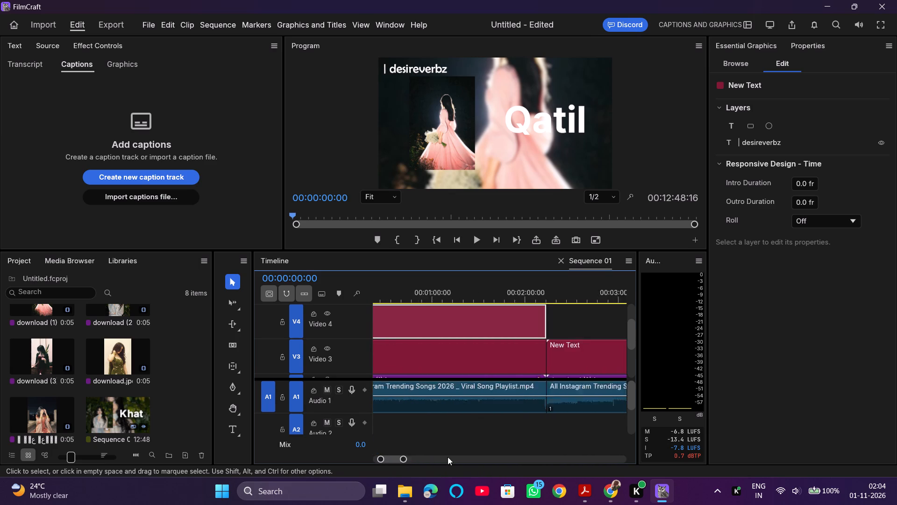
{"action": "left_click_drag", "start_coordinate": [448, 457], "coordinate": [611, 453]}
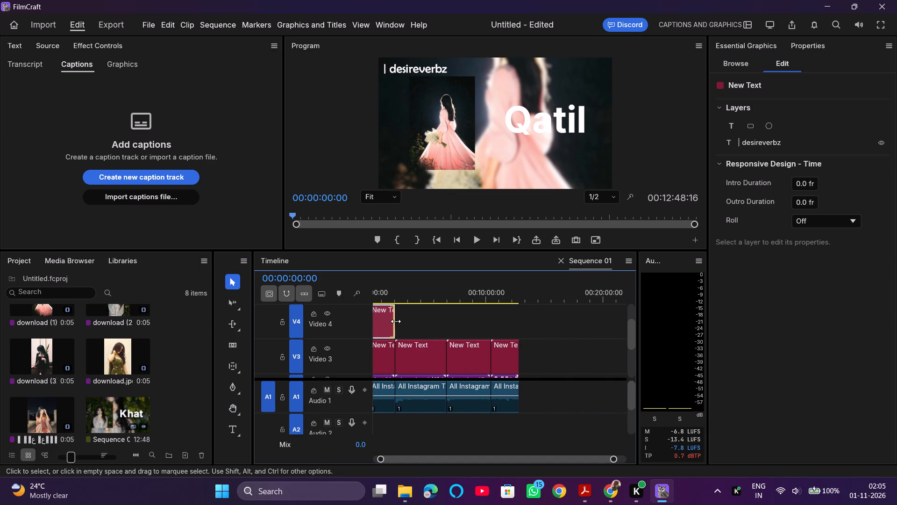
{"action": "left_click_drag", "start_coordinate": [396, 321], "coordinate": [518, 331]}
{"action": "left_click", "coordinate": [535, 321]}
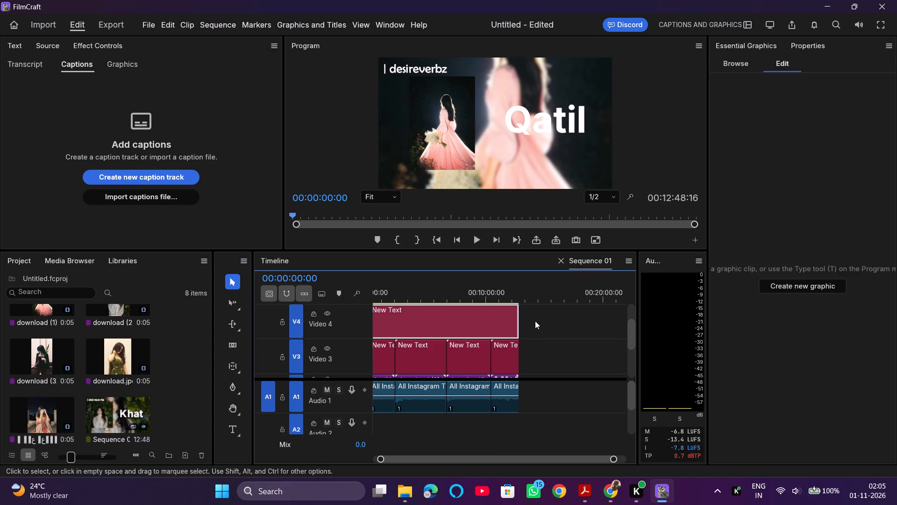
Check the "| desireverbz" watermark at several points across the songs and near the sequence end by playing back the preview.
{"action": "left_click", "coordinate": [487, 296]}
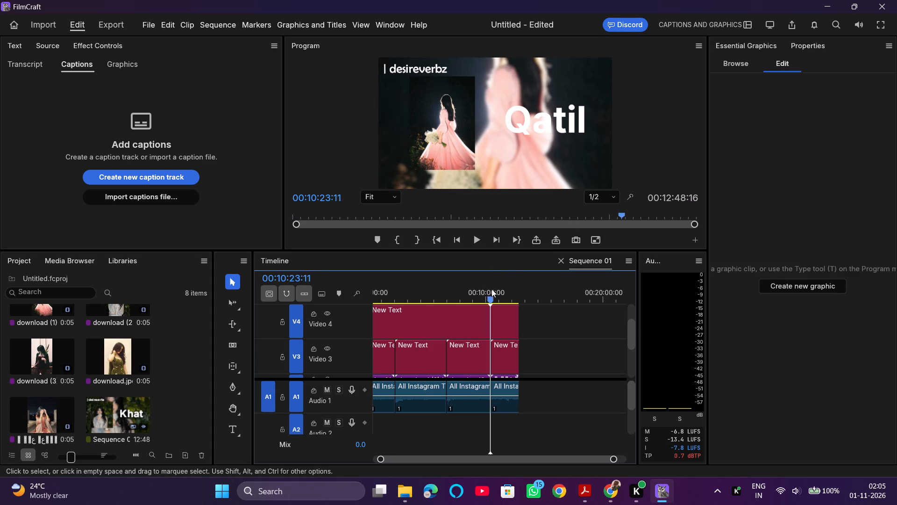
{"action": "left_click", "coordinate": [435, 292]}
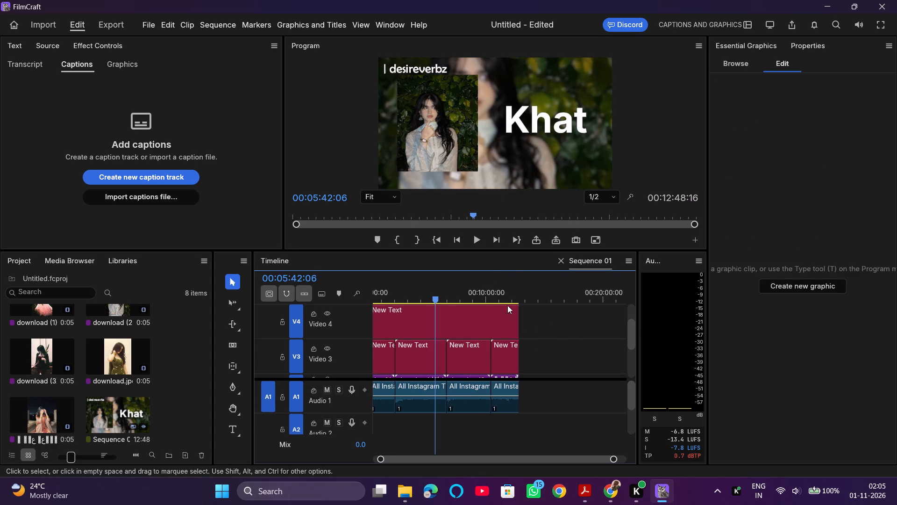
{"action": "left_click", "coordinate": [495, 286]}
{"action": "key", "text": "space"}
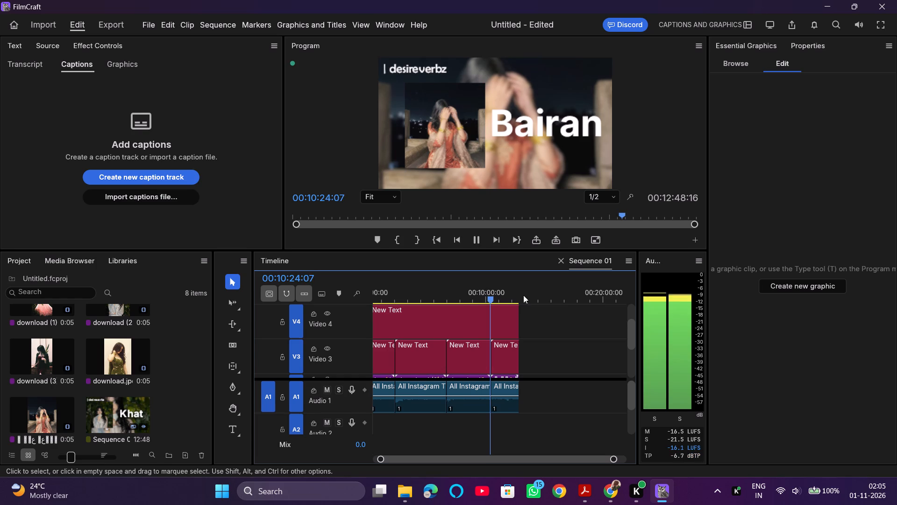
{"action": "scroll", "coordinate": [317, 328], "scroll_direction": "up", "scroll_amount": 1}
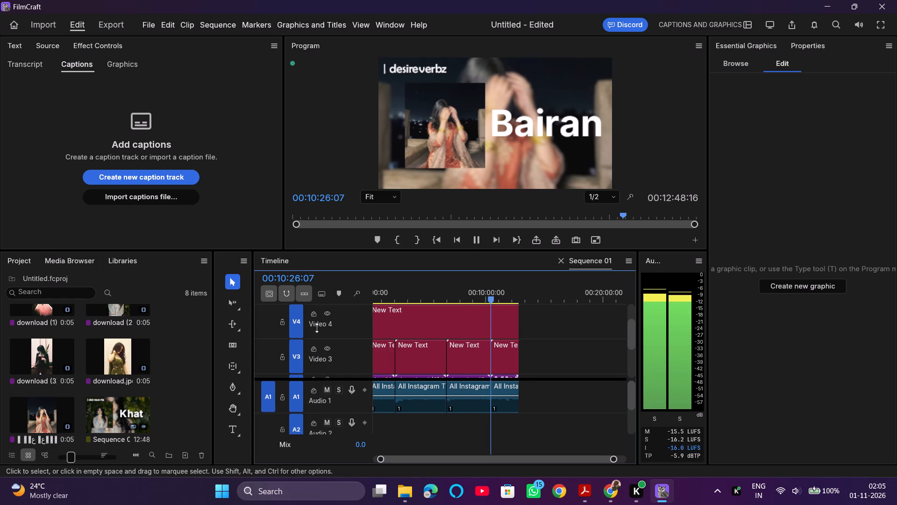
{"action": "scroll", "coordinate": [317, 328], "scroll_direction": "up", "scroll_amount": 1}
{"action": "scroll", "coordinate": [317, 331], "scroll_direction": "down", "scroll_amount": 9}
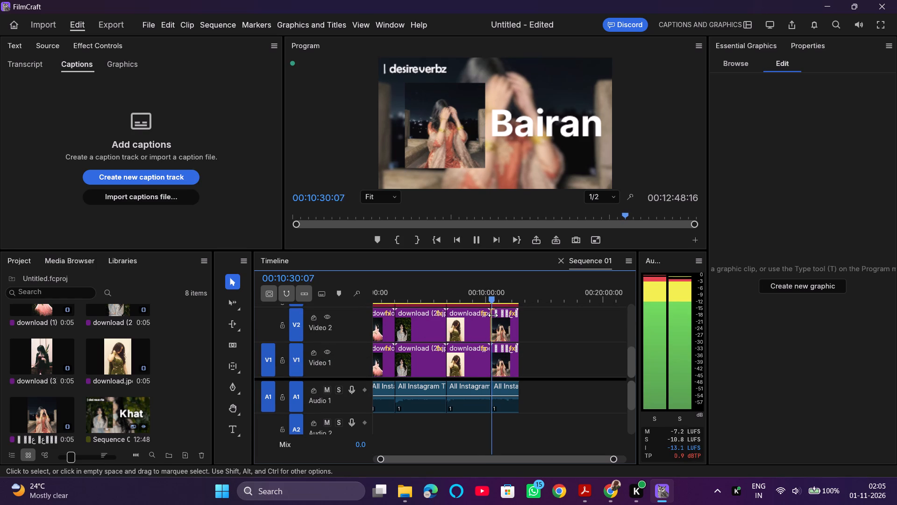
{"action": "key", "text": "space"}
{"action": "left_click", "coordinate": [516, 293]}
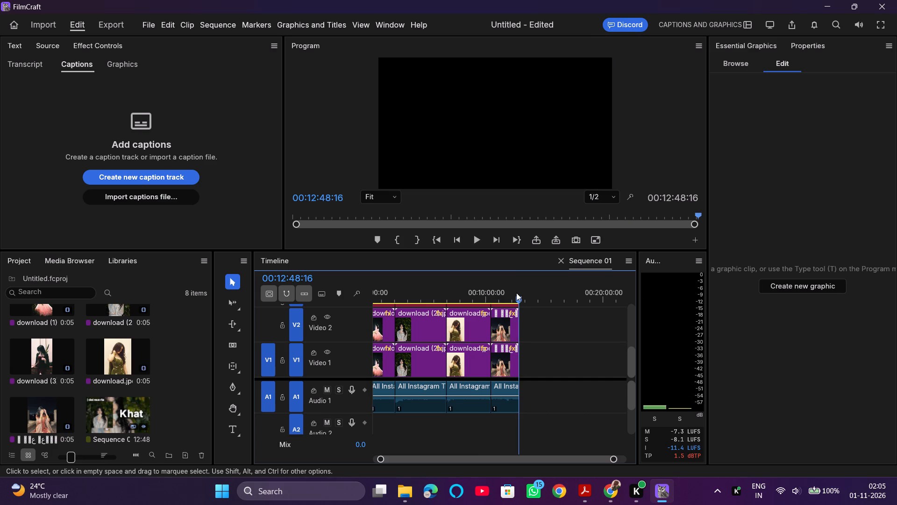
{"action": "left_click", "coordinate": [514, 293]}
{"action": "left_click", "coordinate": [513, 293]}
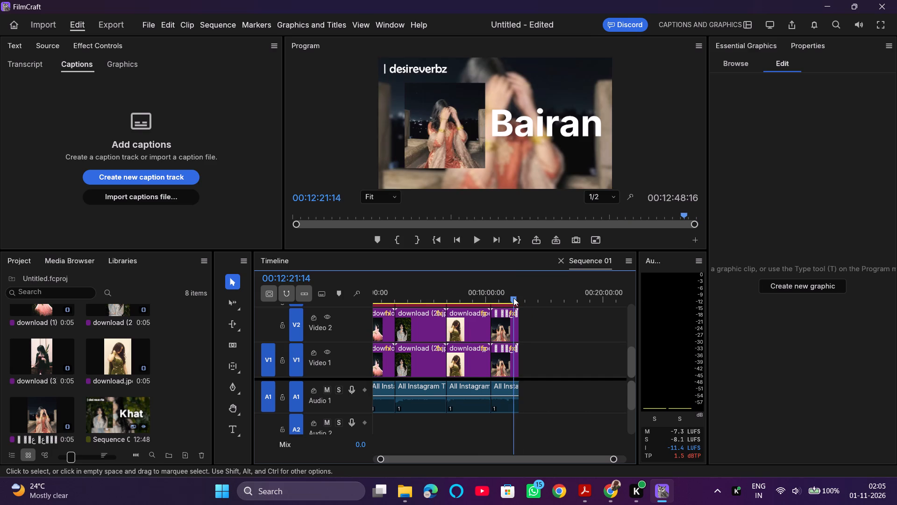
{"action": "key", "text": "space"}
{"action": "key", "text": "space"}
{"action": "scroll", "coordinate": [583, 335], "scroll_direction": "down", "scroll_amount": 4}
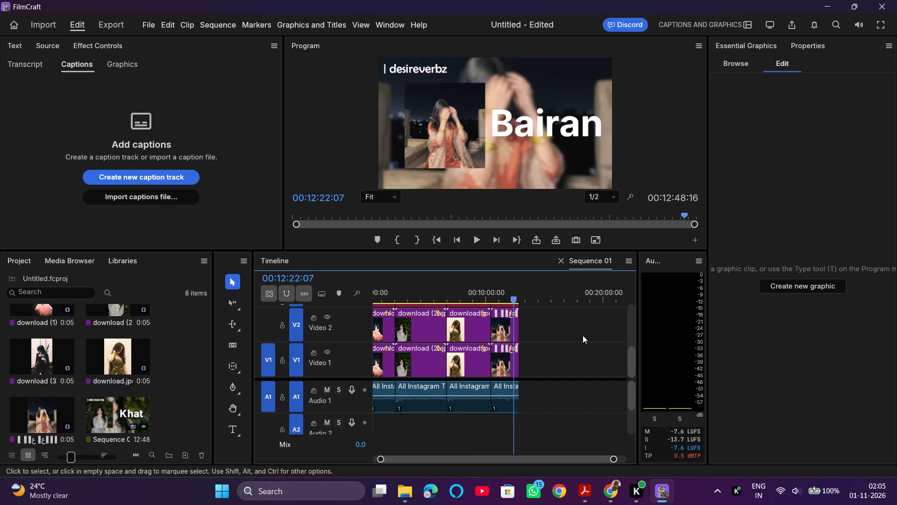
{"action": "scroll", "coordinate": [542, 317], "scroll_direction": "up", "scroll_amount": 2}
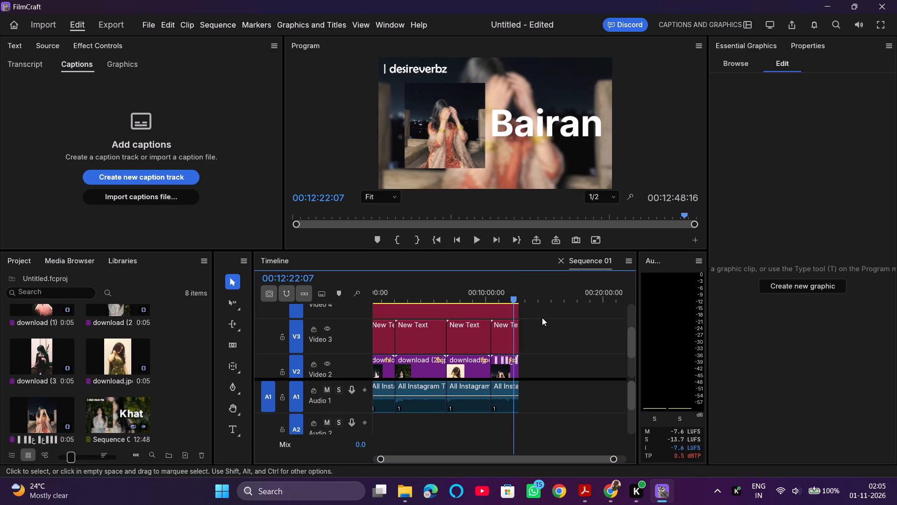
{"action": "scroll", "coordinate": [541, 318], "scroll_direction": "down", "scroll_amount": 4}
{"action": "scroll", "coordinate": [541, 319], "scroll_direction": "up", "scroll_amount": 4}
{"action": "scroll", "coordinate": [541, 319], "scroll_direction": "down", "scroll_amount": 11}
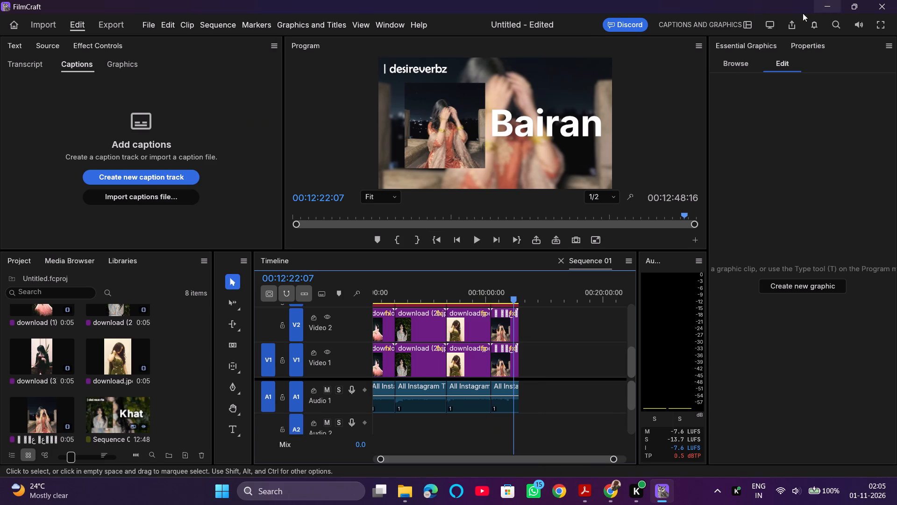
Export the sequence as Sequence 01.mp4 with the High Quality 1080p HD preset.
{"action": "left_click", "coordinate": [788, 26]}
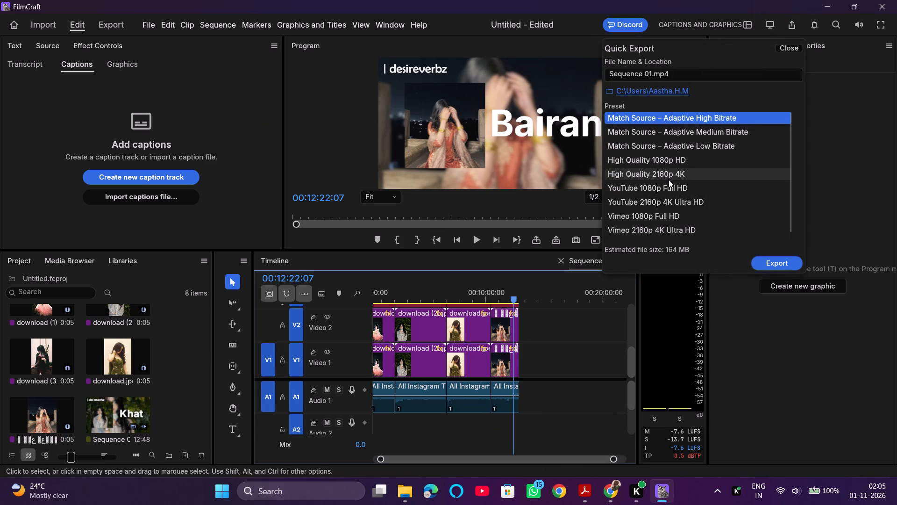
{"action": "left_click", "coordinate": [670, 158]}
{"action": "left_click", "coordinate": [778, 261]}
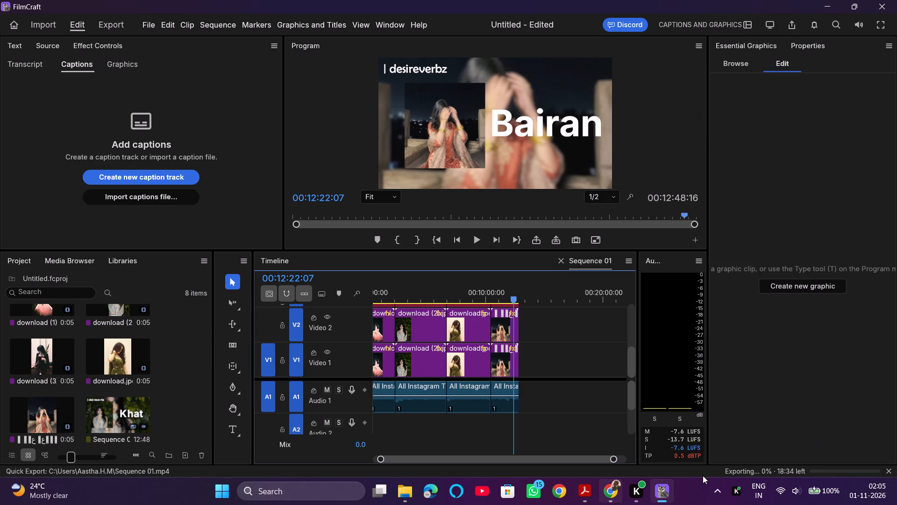
Change the quick export file name to Sequence 02.mp4 and cancel the running Sequence 01.mp4 export.
{"action": "left_click", "coordinate": [725, 28]}
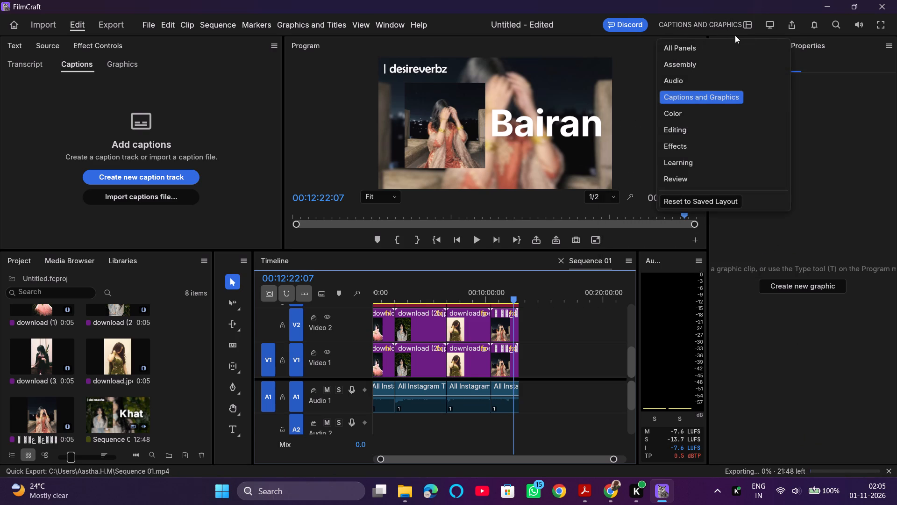
{"action": "left_click_drag", "start_coordinate": [839, 145], "coordinate": [837, 141]}
{"action": "left_click", "coordinate": [788, 30]}
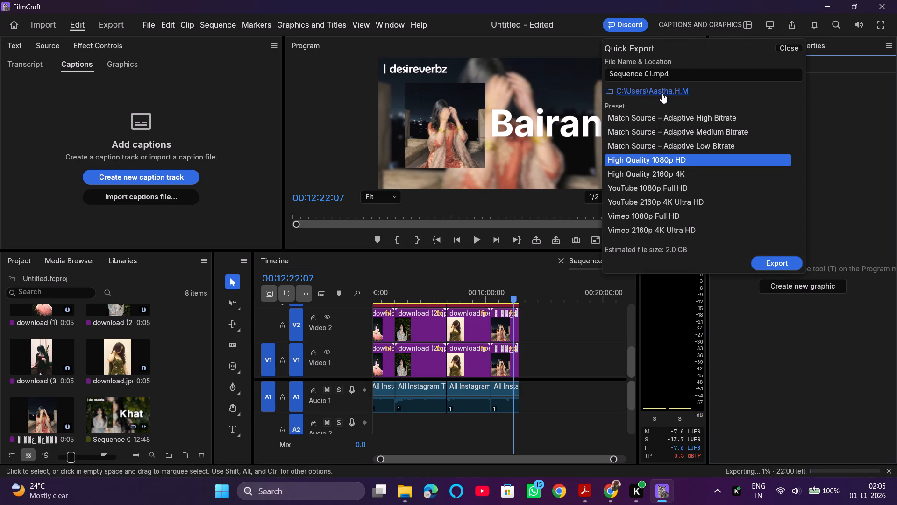
{"action": "left_click", "coordinate": [653, 78]}
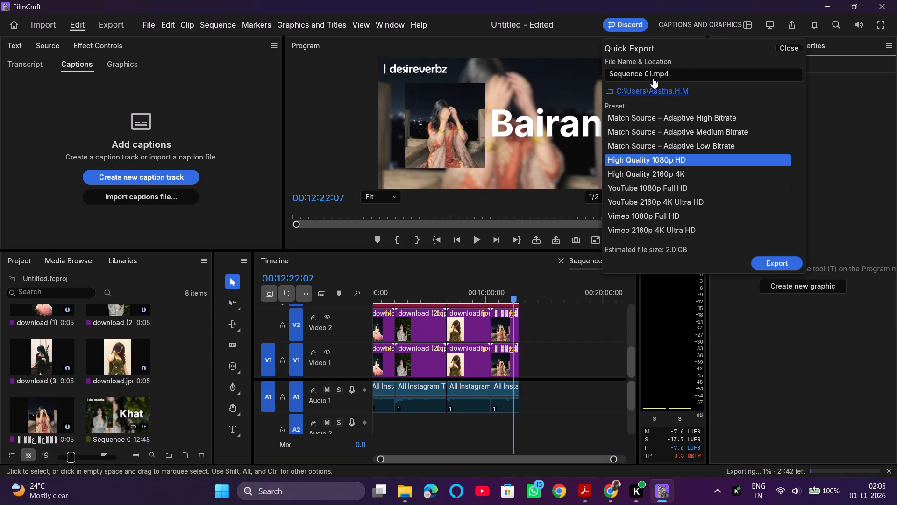
{"action": "key", "text": "BackSpace"}
{"action": "key", "text": "2"}
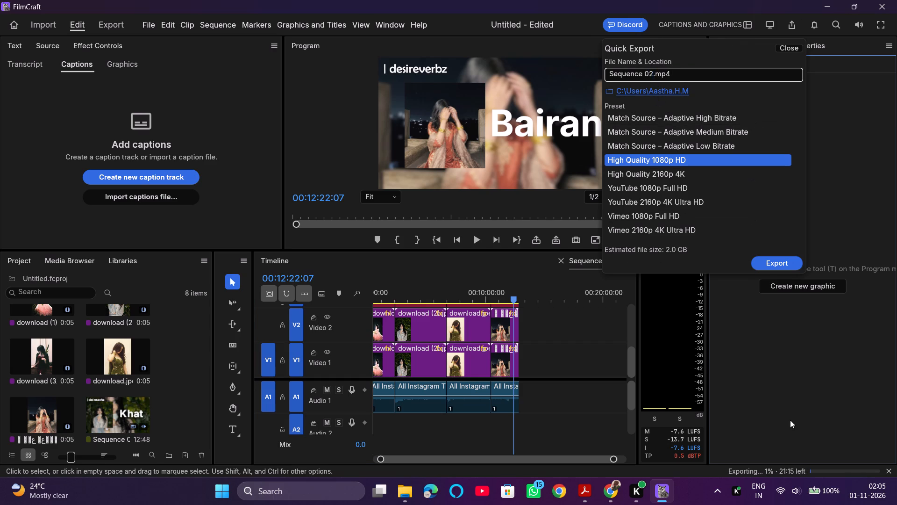
{"action": "left_click", "coordinate": [889, 467]}
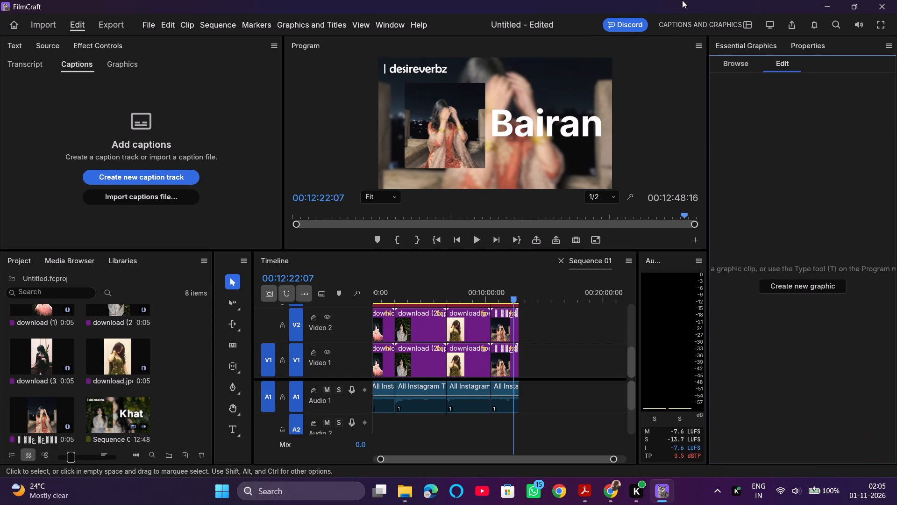
Export the sequence as Video 02.mp4 with the High Quality 1080p HD preset.
{"action": "left_click", "coordinate": [746, 25]}
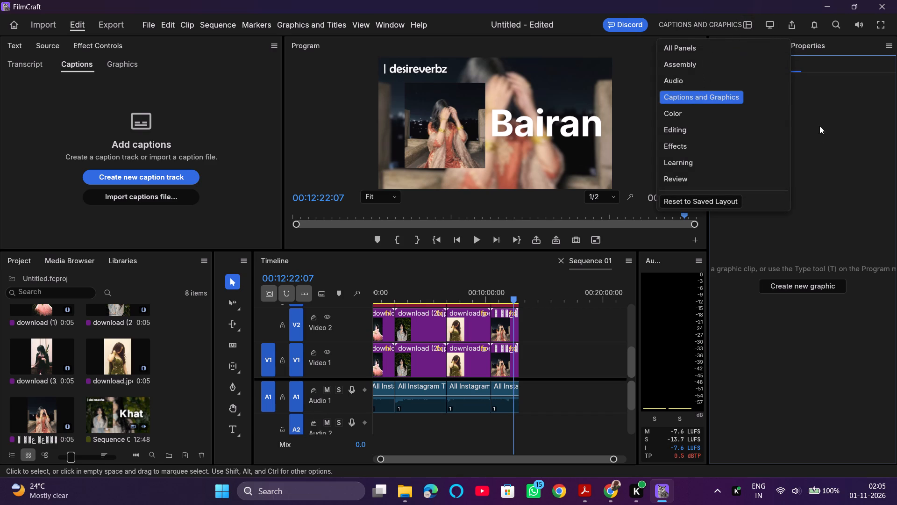
{"action": "left_click", "coordinate": [822, 133]}
{"action": "left_click", "coordinate": [785, 26]}
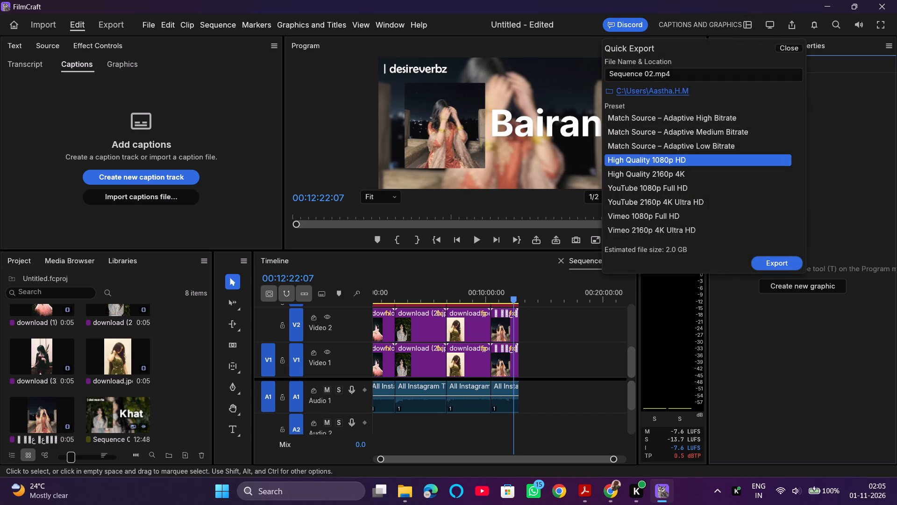
{"action": "left_click_drag", "start_coordinate": [641, 72], "coordinate": [561, 72]}
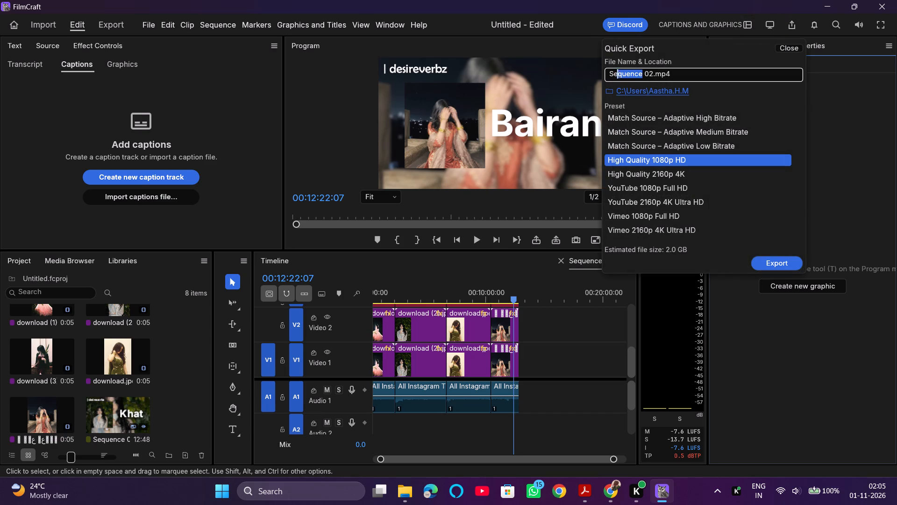
{"action": "left_click_drag", "start_coordinate": [561, 72], "coordinate": [554, 72]}
{"action": "key", "text": "BackSpace"}
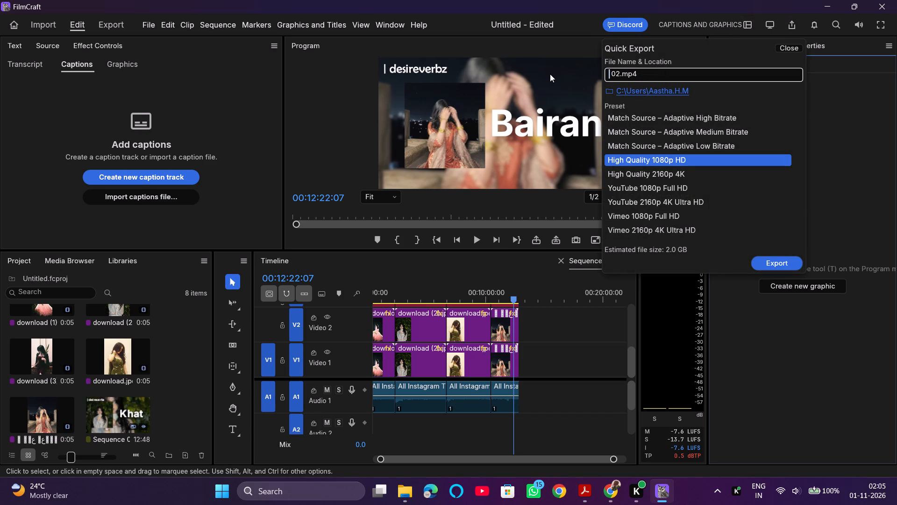
{"action": "type", "text": "Videp"}
{"action": "key", "text": "BackSpace"}
{"action": "key", "text": "o"}
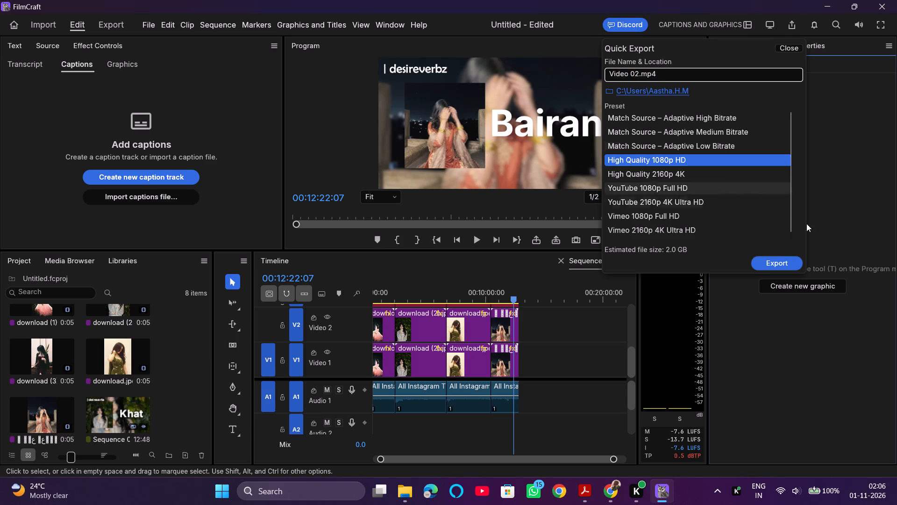
{"action": "left_click", "coordinate": [778, 260]}
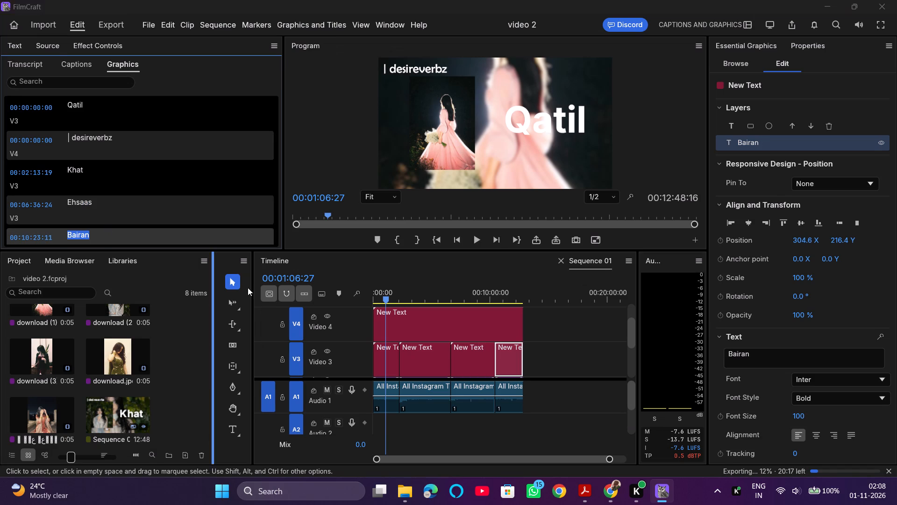
{"action": "key", "text": "ctrl+v"}
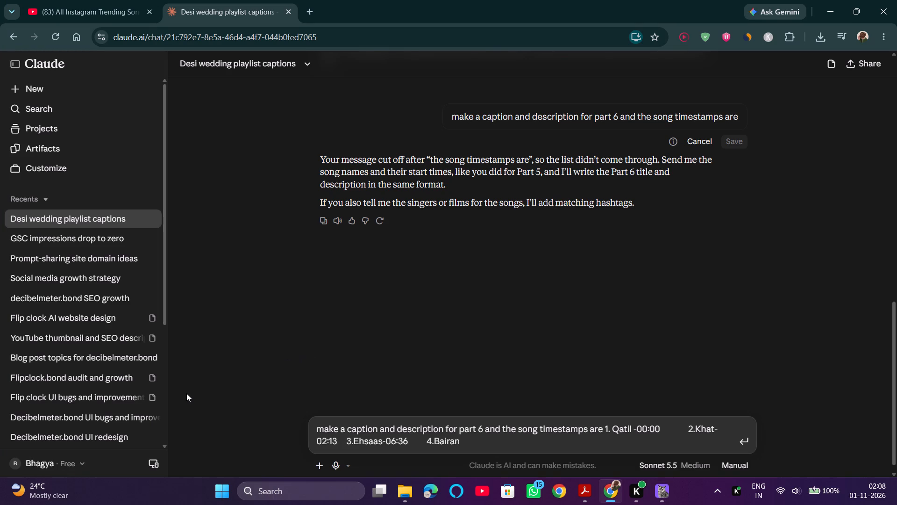
{"action": "type", "text": "-10"}
{"action": "type", "text": ":23"}
{"action": "key", "text": "space"}
{"action": "key", "text": "space"}
{"action": "key", "text": "space"}
{"action": "key", "text": "space"}
{"action": "key", "text": "space"}
{"action": "key", "text": "space"}
{"action": "key", "text": "space"}
{"action": "key", "text": "space"}
Send the completed part 6 prompt to Claude and look through the generated title, description, timestamps and hashtags.
{"action": "key", "text": "Return"}
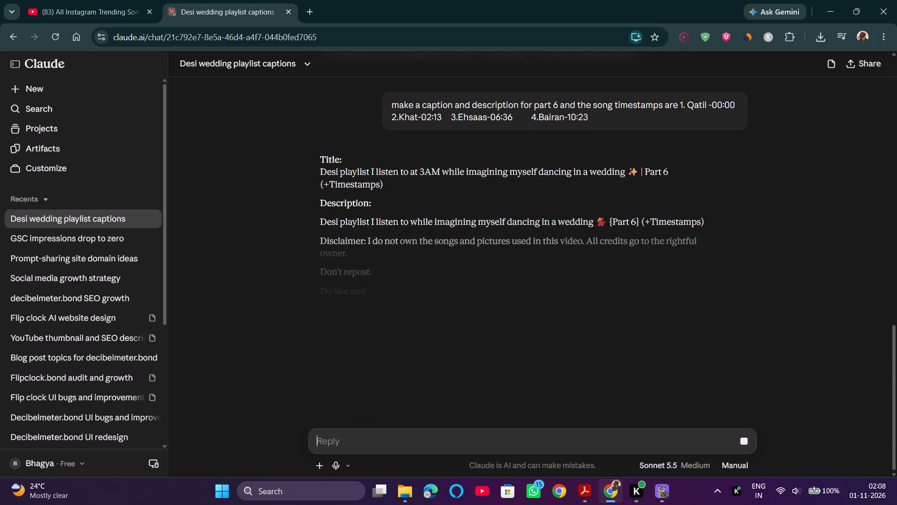
{"action": "scroll", "coordinate": [273, 114], "scroll_direction": "down", "scroll_amount": 4}
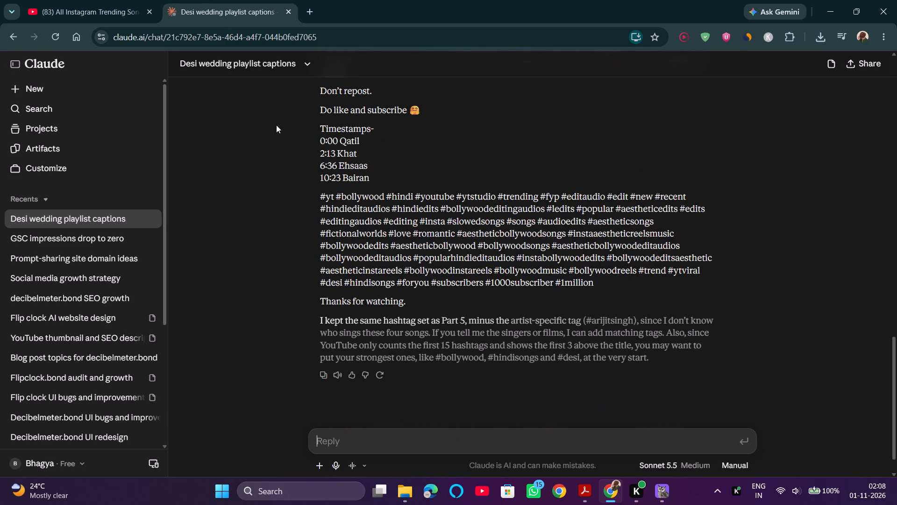
{"action": "scroll", "coordinate": [390, 244], "scroll_direction": "up", "scroll_amount": 3}
{"action": "scroll", "coordinate": [392, 246], "scroll_direction": "down", "scroll_amount": 3}
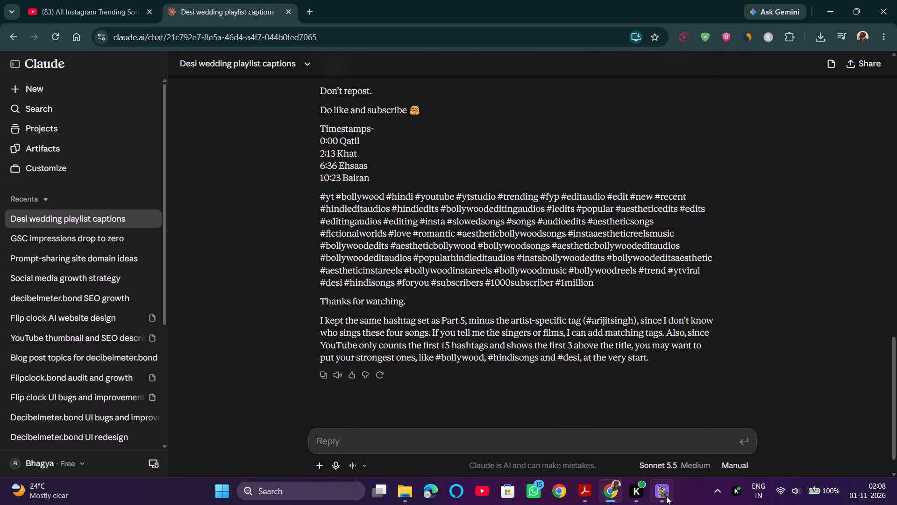
Switch to FilmCraft to check the video's export progress.
{"action": "left_click", "coordinate": [667, 497]}
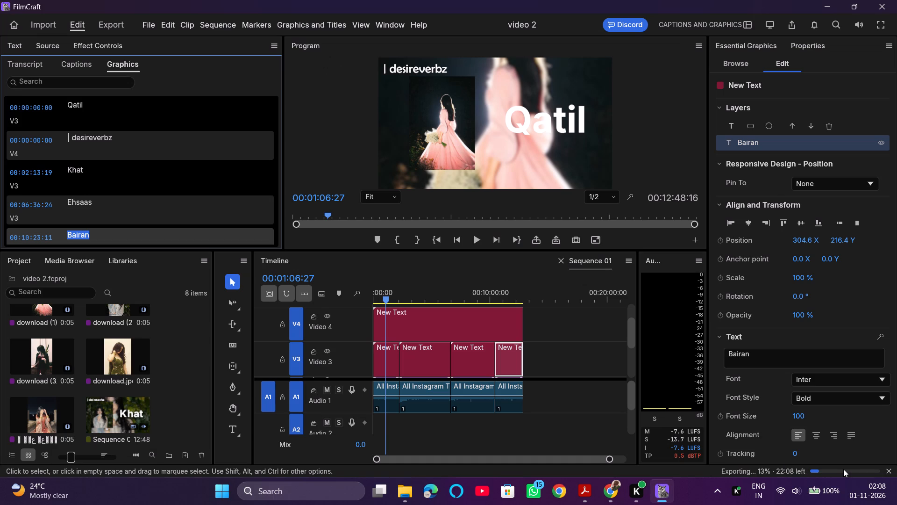